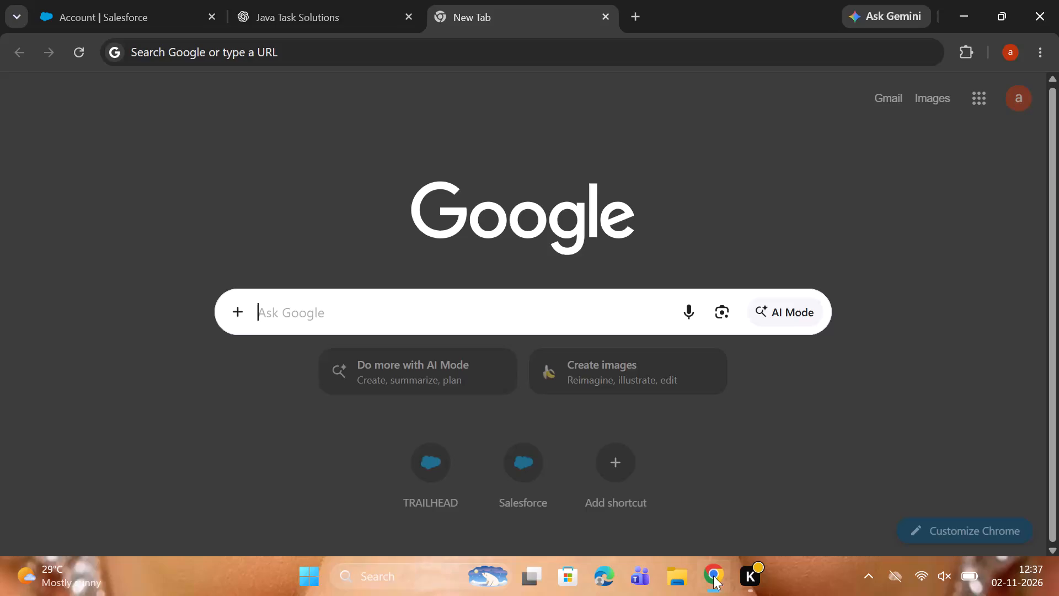
# Search Salesforce Setup for "flow" and open the Flows page under Process Automation.
pyautogui.click(256, 15)
pyautogui.click(115, 0)
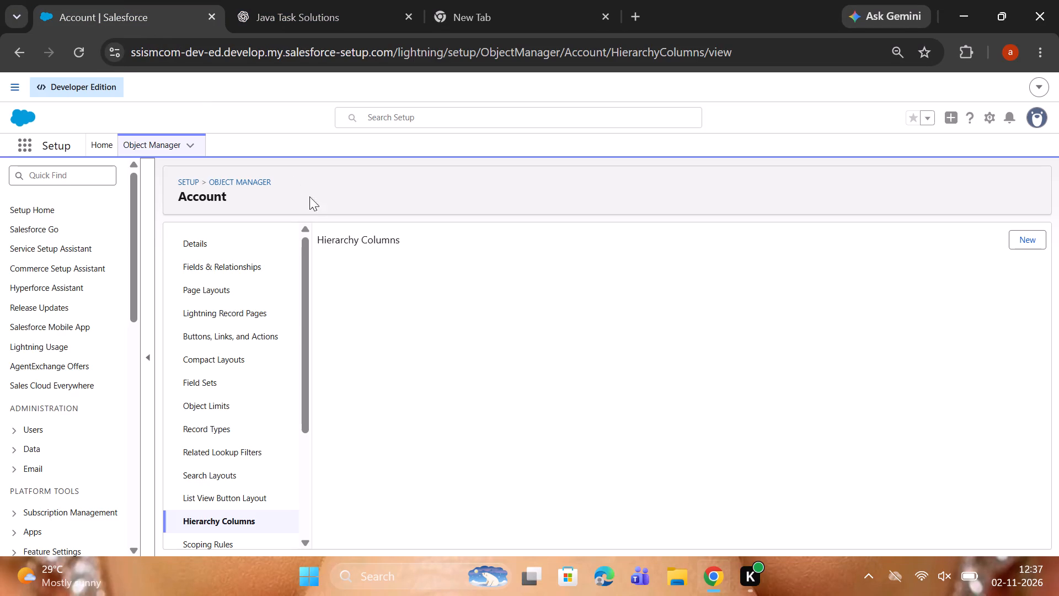
pyautogui.click(64, 174)
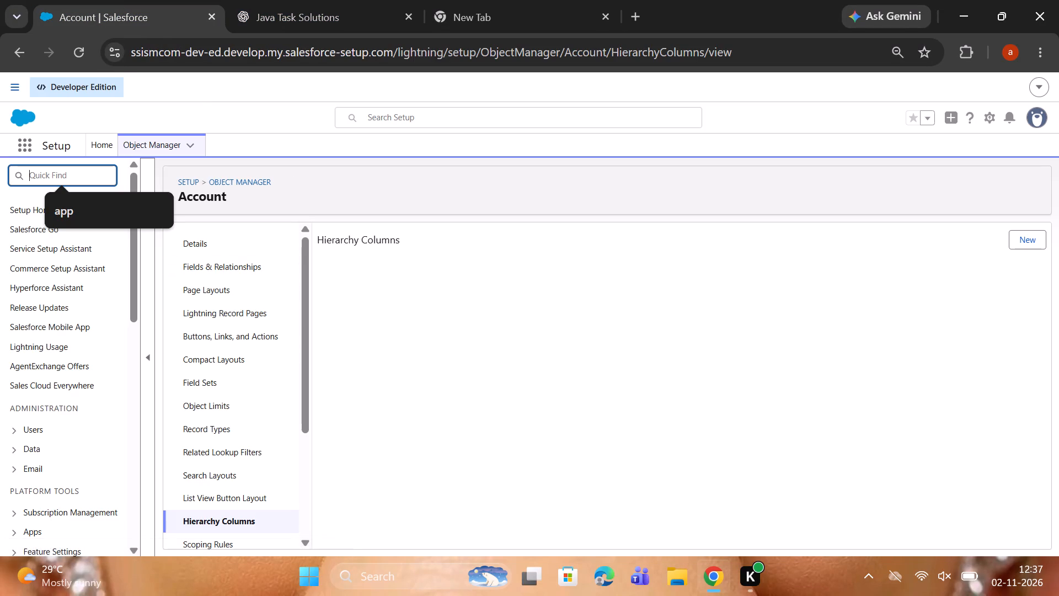
pyautogui.press('s')
pyautogui.press('BackSpace')
pyautogui.write('flow')
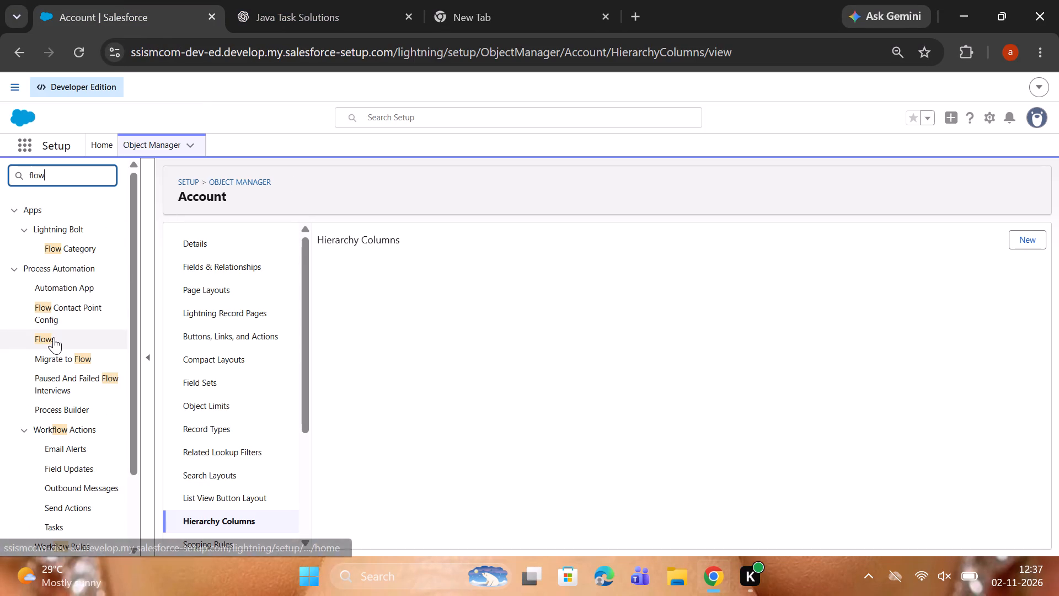
pyautogui.click(54, 337)
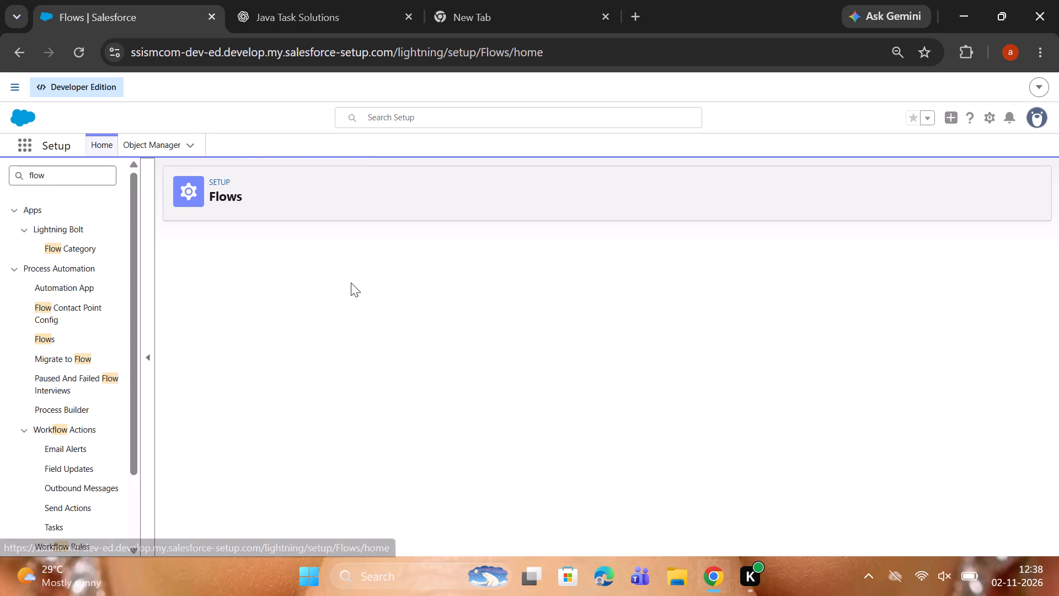
# Look through the All Flows list to examine the available flows and their process types.
pyautogui.scroll(-10, 221, 444)
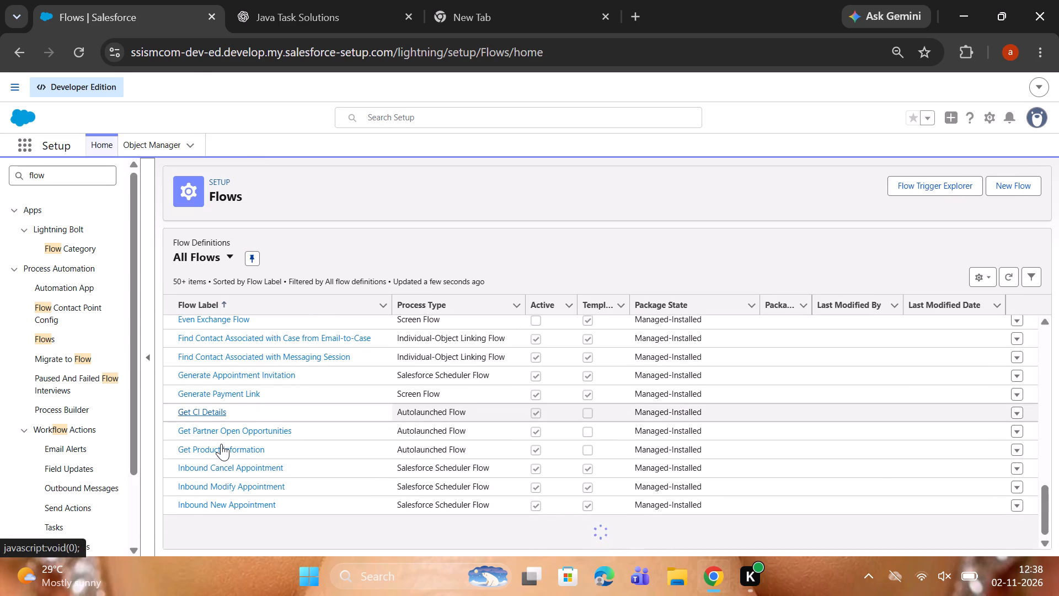
pyautogui.scroll(-7, 221, 444)
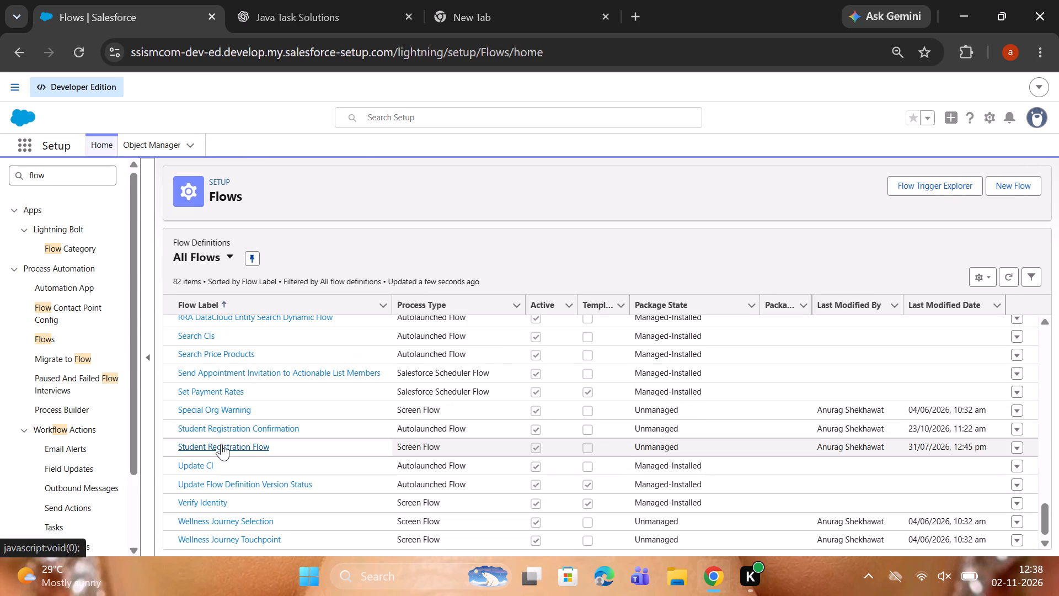
pyautogui.scroll(-7, 221, 444)
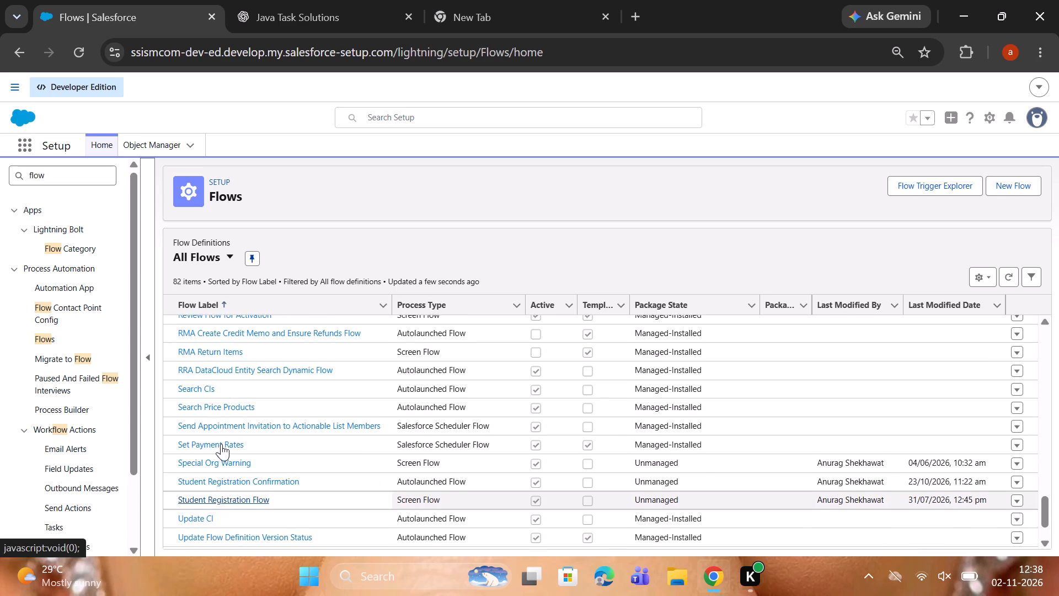
pyautogui.scroll(-1, 221, 444)
pyautogui.scroll(4, 633, 334)
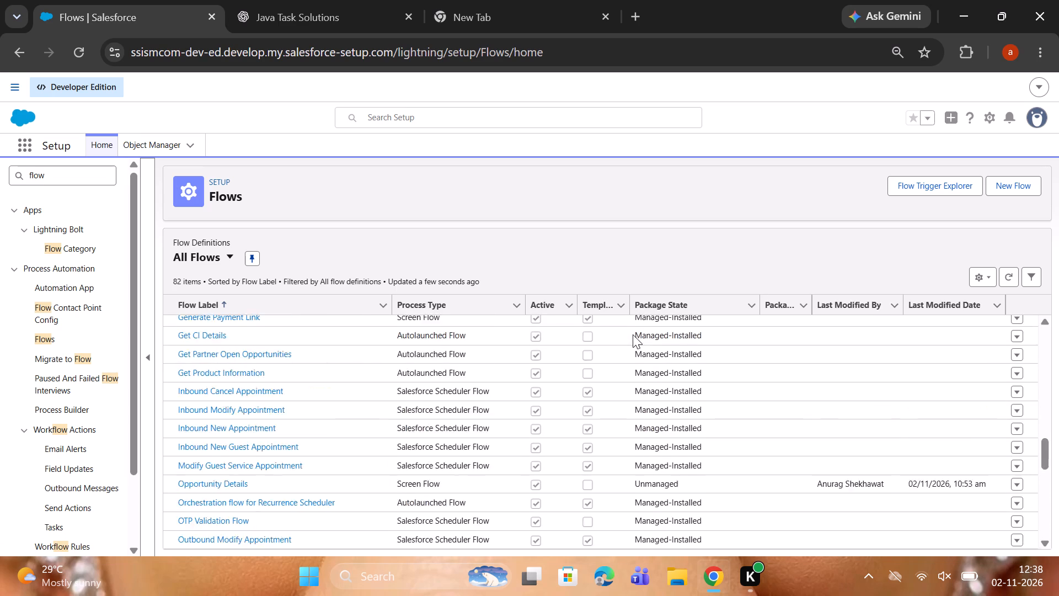
pyautogui.scroll(5, 633, 334)
pyautogui.scroll(-10, 633, 334)
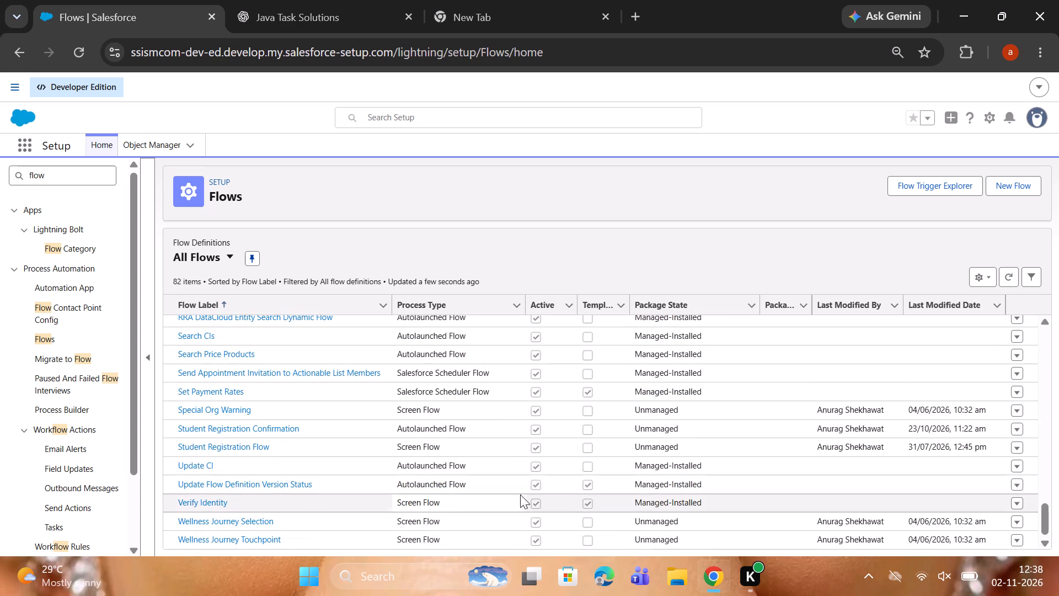
pyautogui.scroll(-5, 581, 491)
pyautogui.scroll(-8, 440, 481)
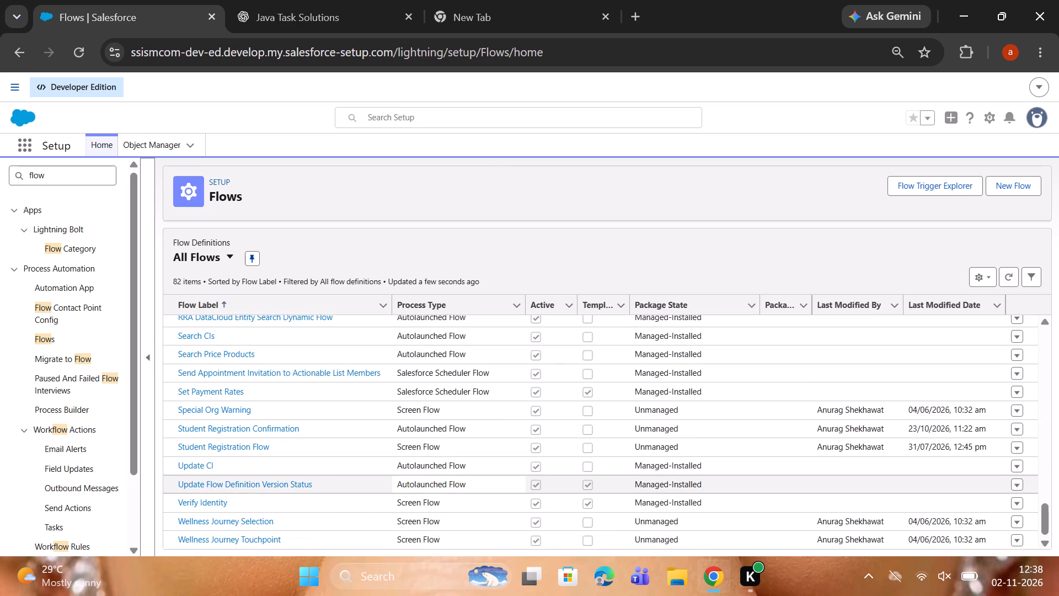
pyautogui.scroll(-7, 440, 481)
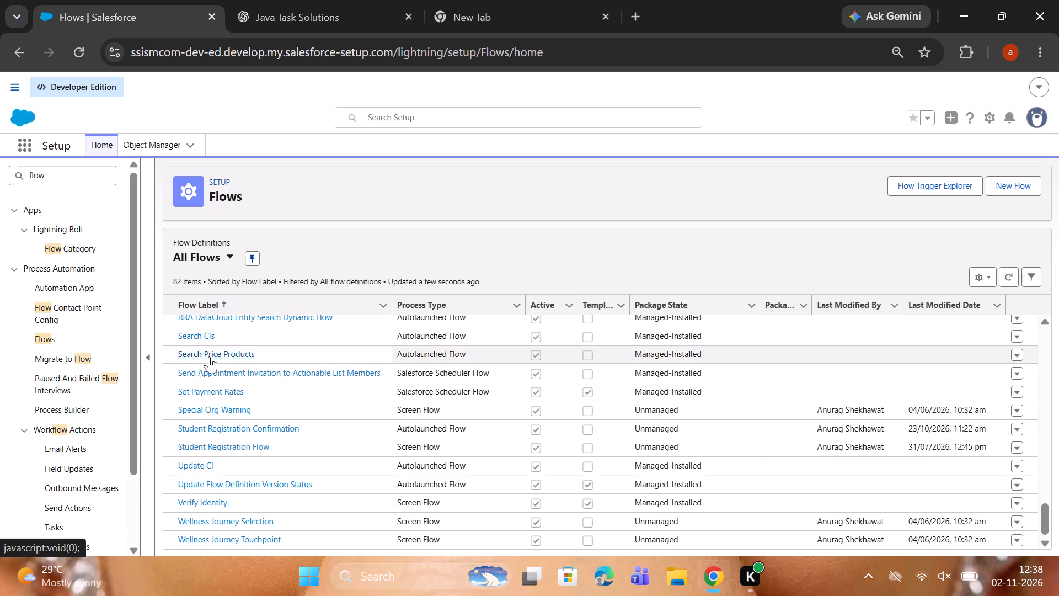
pyautogui.scroll(-3, 209, 356)
pyautogui.scroll(-3, 350, 389)
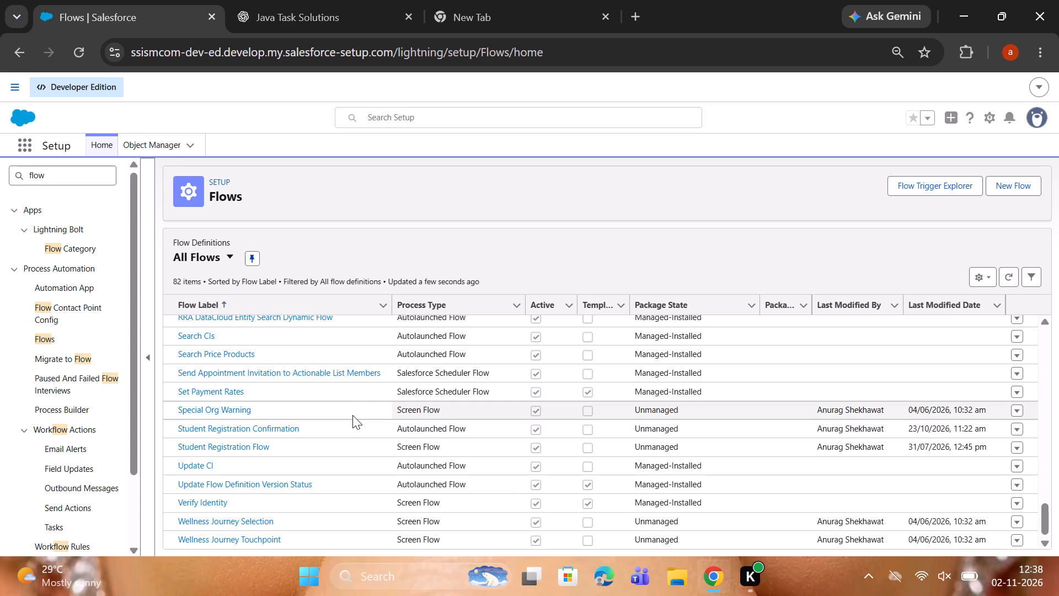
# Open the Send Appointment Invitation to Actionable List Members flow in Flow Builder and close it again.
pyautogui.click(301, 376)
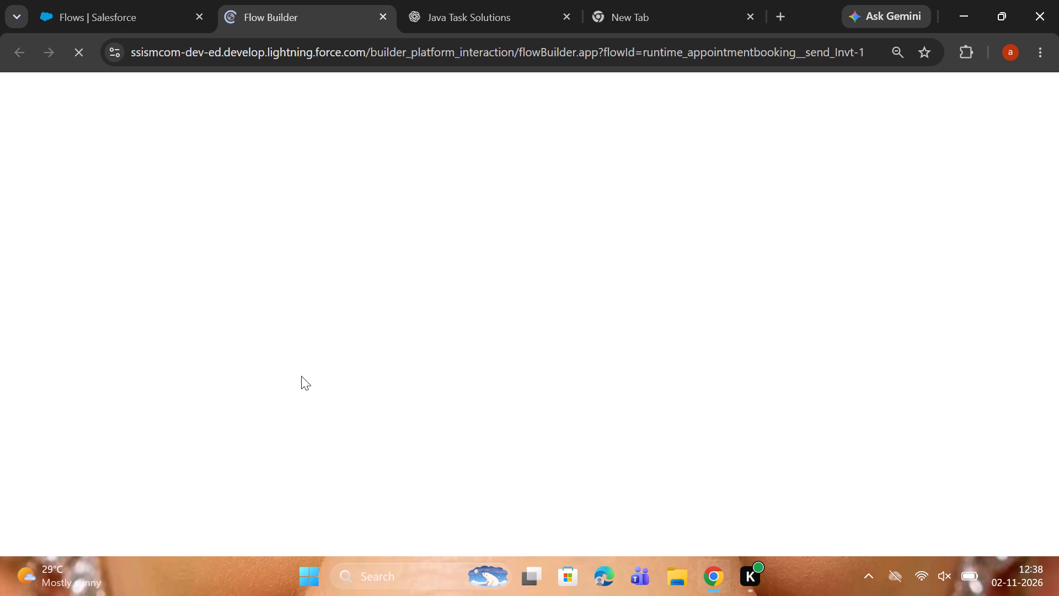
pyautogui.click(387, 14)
# Find the unmanaged Opportunity Details screen flow in the All Flows list and open it in Flow Builder.
pyautogui.scroll(-1, 475, 405)
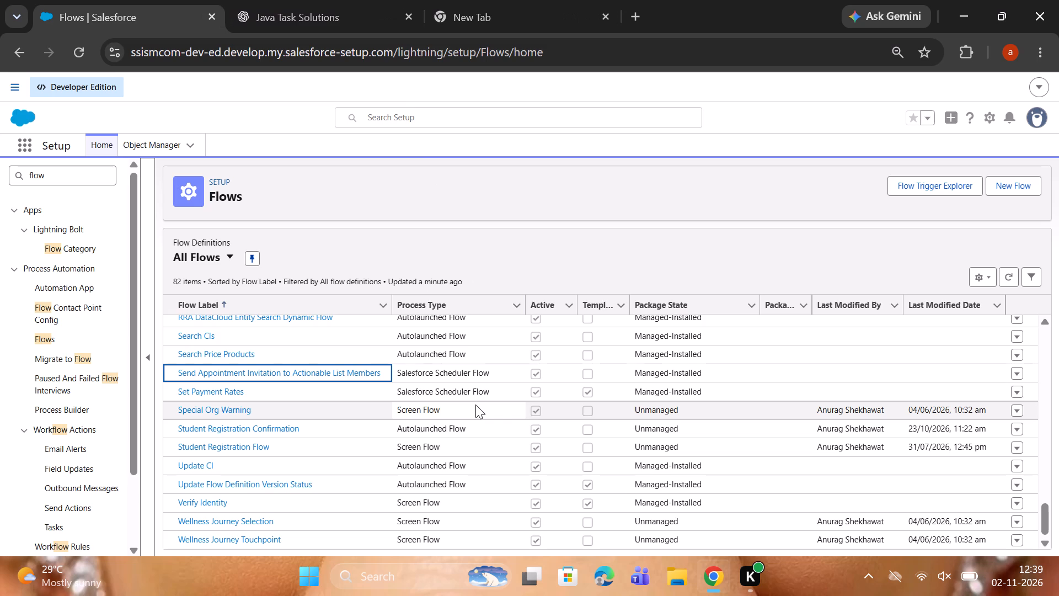
pyautogui.scroll(-7, 257, 472)
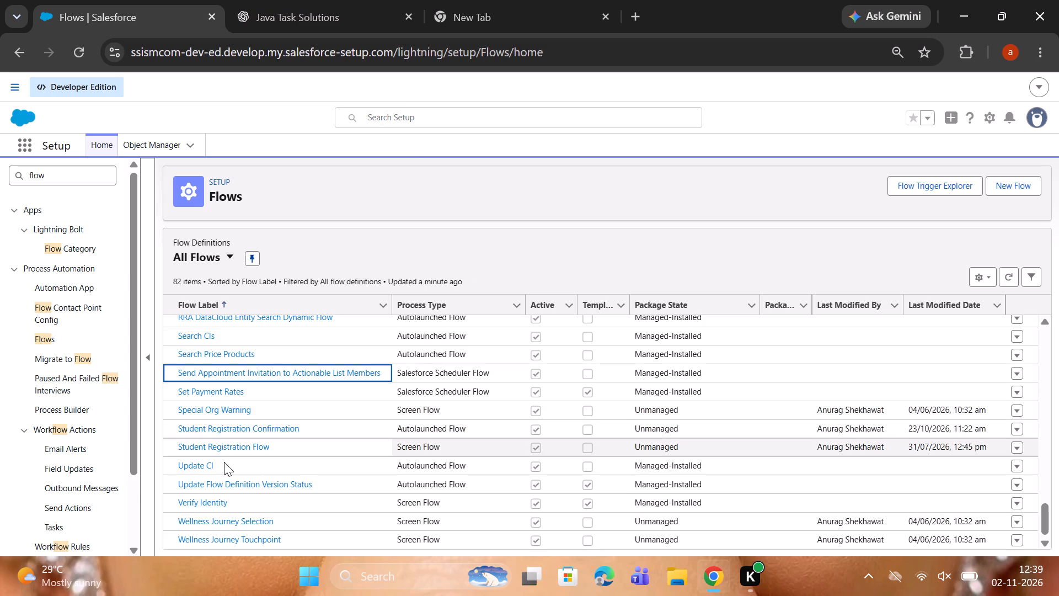
pyautogui.scroll(-5, 224, 462)
pyautogui.scroll(4, 224, 462)
pyautogui.scroll(-3, 224, 462)
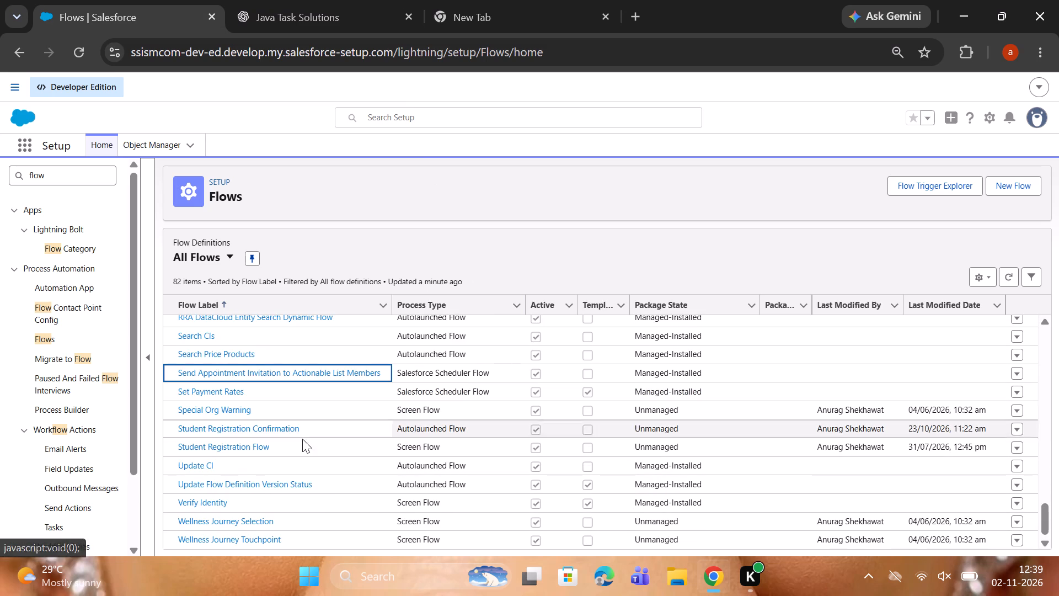
pyautogui.scroll(11, 322, 348)
pyautogui.scroll(-8, 322, 348)
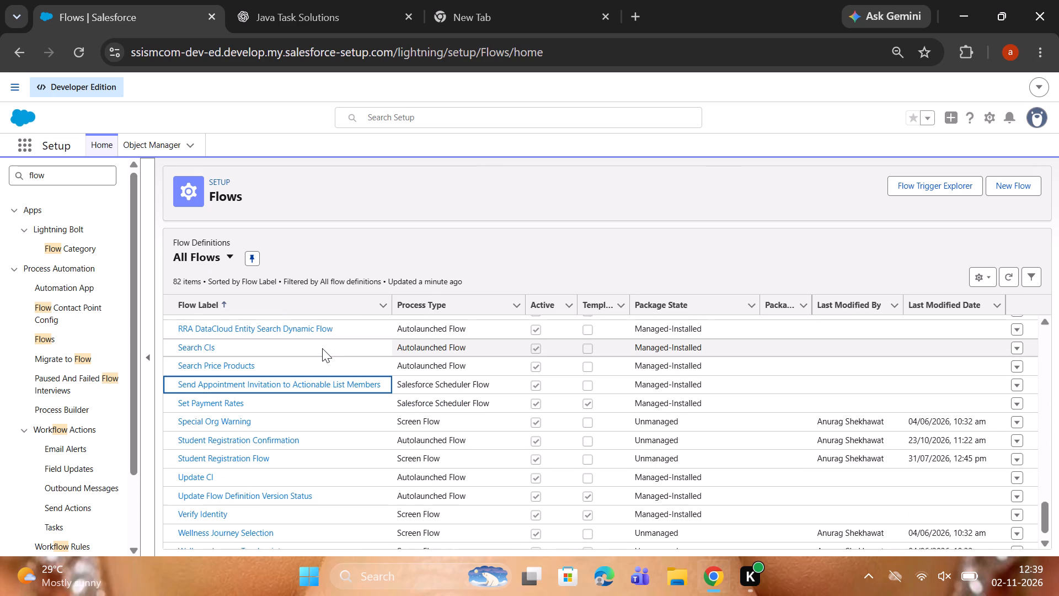
pyautogui.scroll(-2, 322, 348)
pyautogui.scroll(-4, 250, 444)
pyautogui.scroll(1, 250, 444)
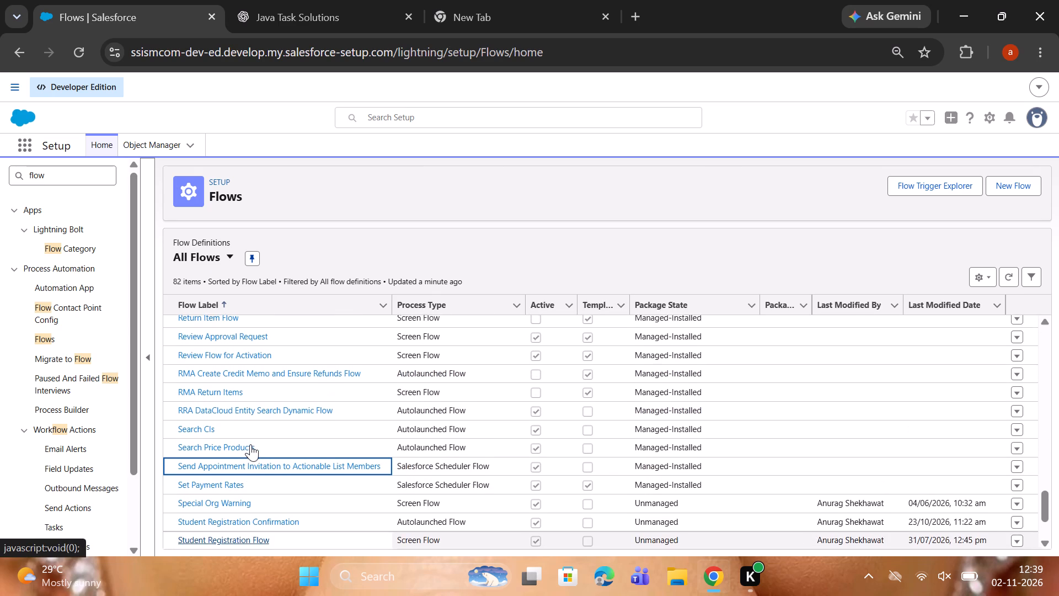
pyautogui.scroll(2, 250, 444)
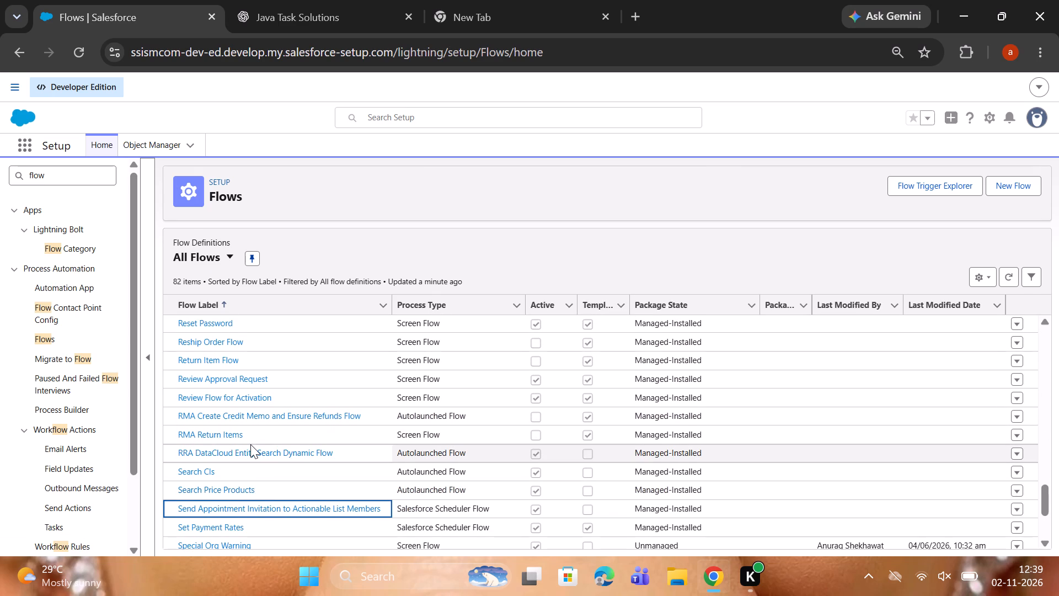
pyautogui.scroll(1, 250, 444)
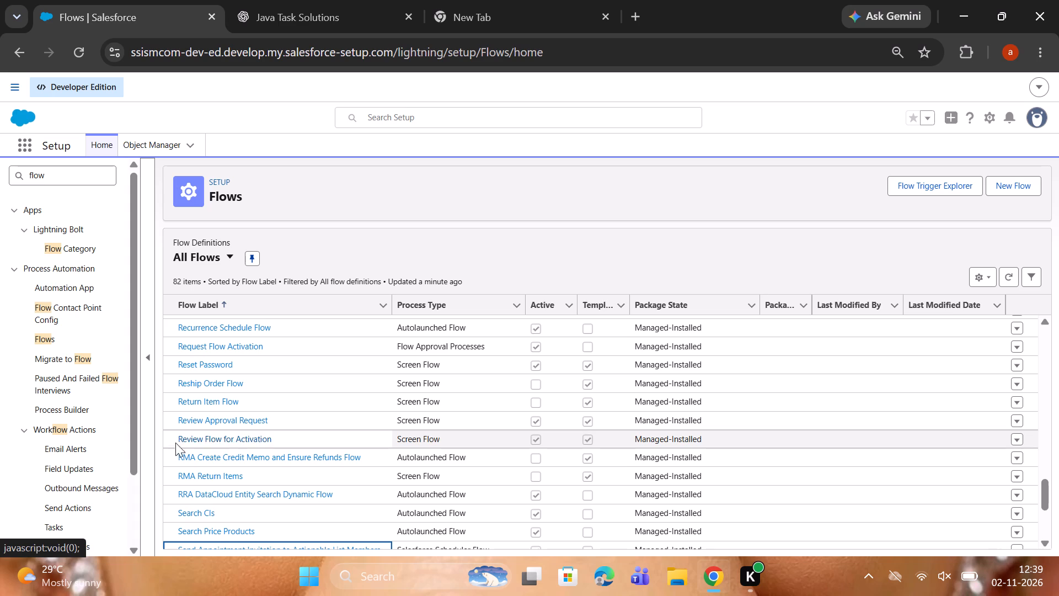
pyautogui.scroll(2, 210, 383)
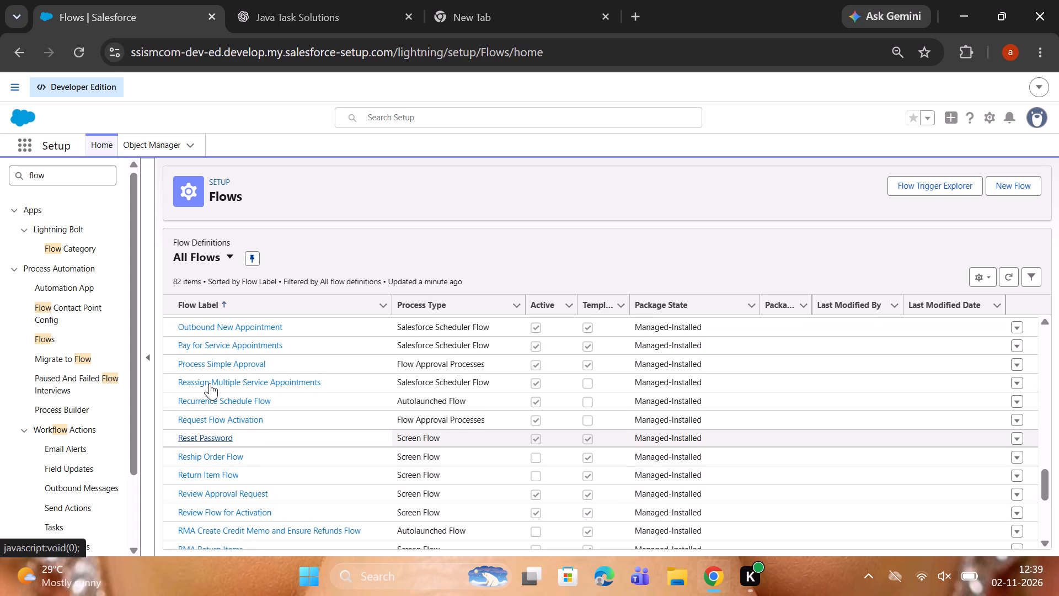
pyautogui.scroll(3, 210, 383)
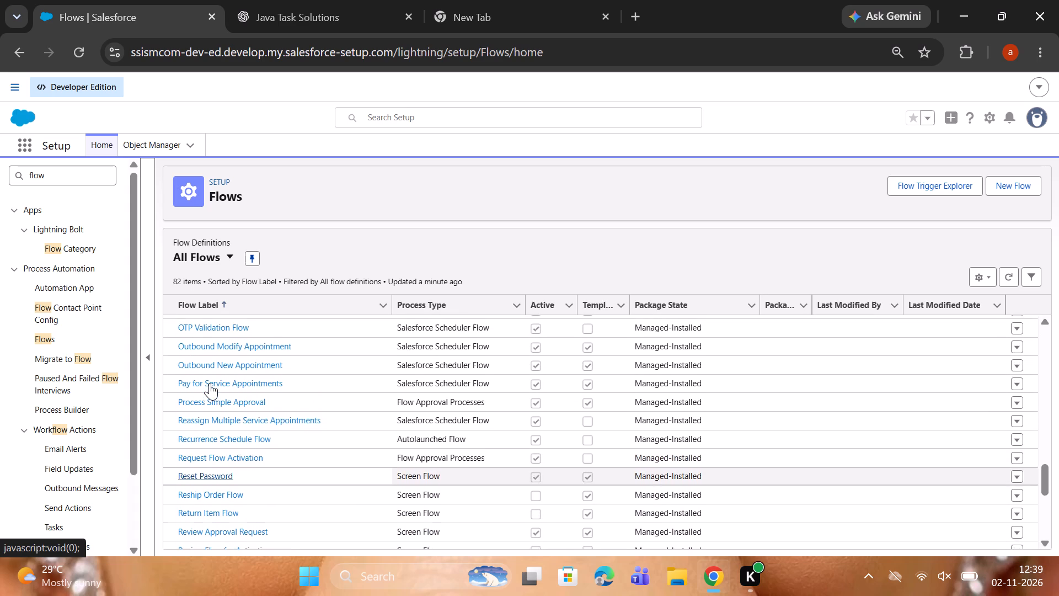
pyautogui.scroll(3, 210, 383)
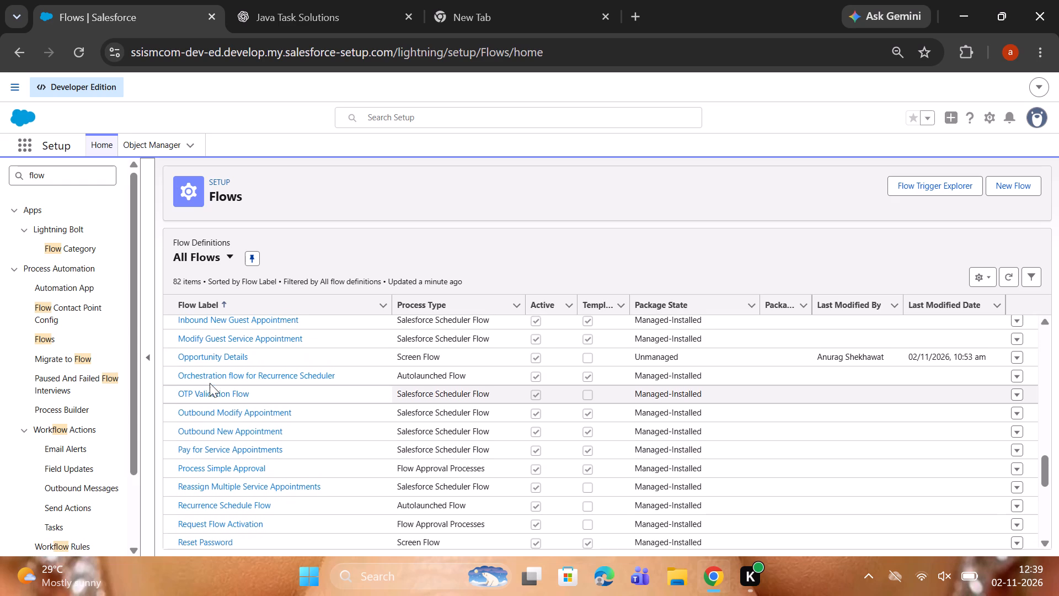
pyautogui.scroll(1, 210, 383)
pyautogui.click(210, 372)
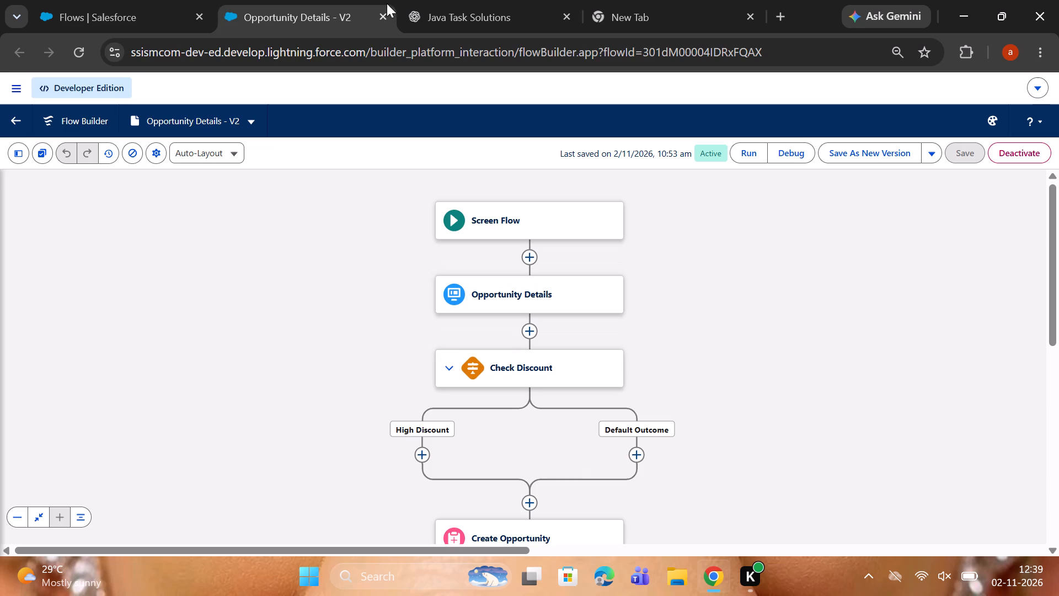
# Open the properties of the Create Opportunity element at the end of the Opportunity Details flow.
pyautogui.click(467, 17)
pyautogui.click(336, 0)
pyautogui.scroll(-2, 584, 377)
pyautogui.click(516, 321)
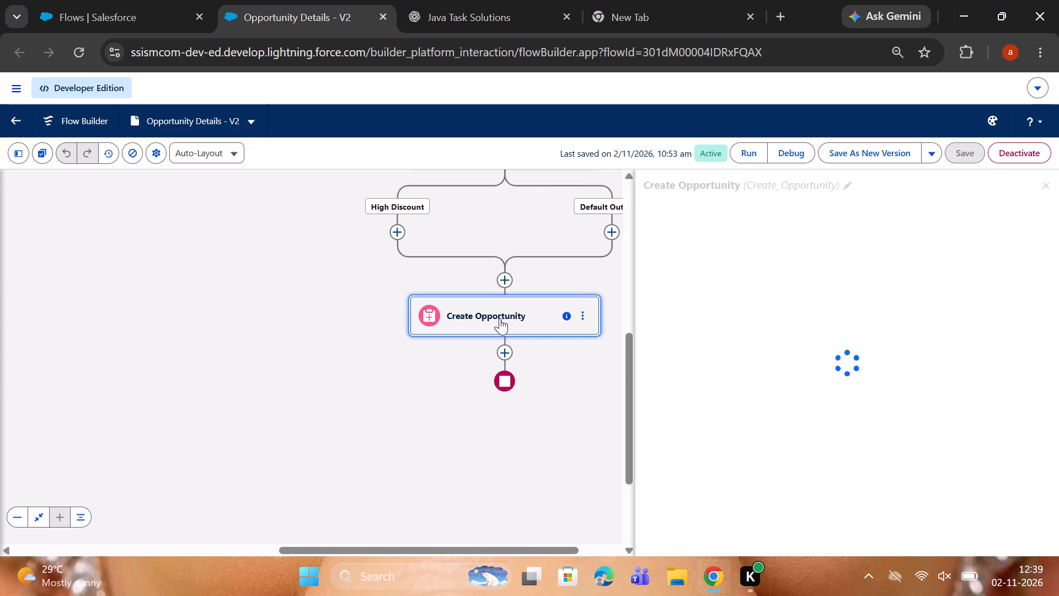
# Examine the Create Opportunity element's target object and field value assignments alongside the flow's decision branches.
pyautogui.scroll(-1, 366, 270)
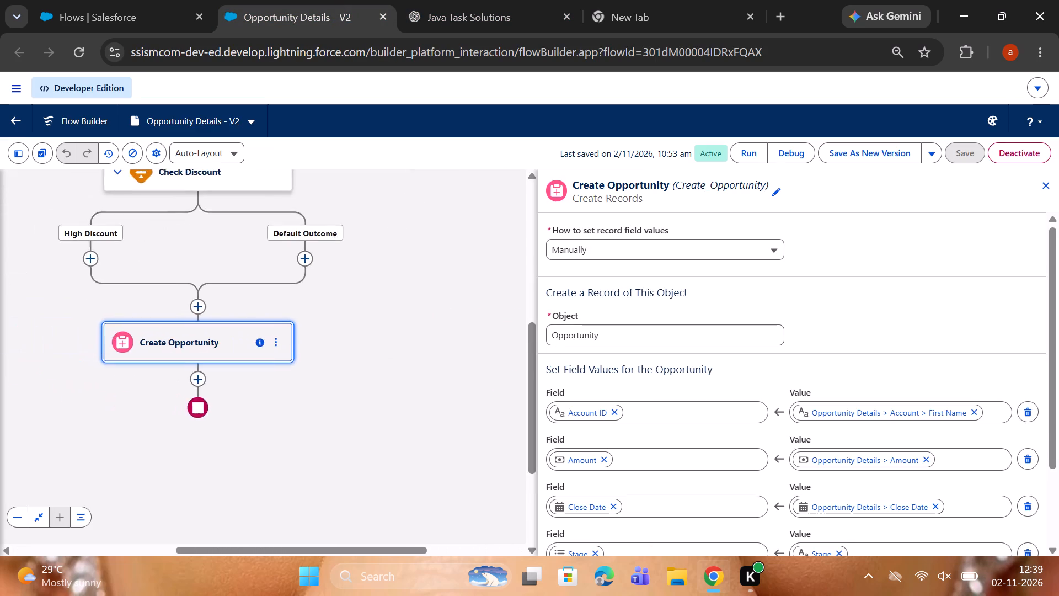
pyautogui.scroll(-1, 366, 270)
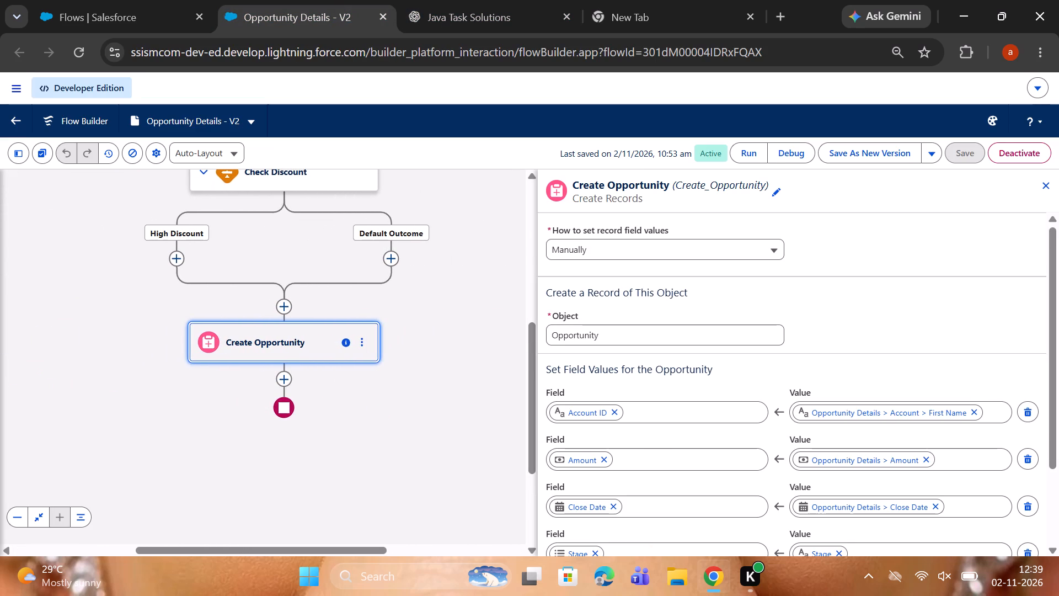
pyautogui.scroll(-2, 366, 270)
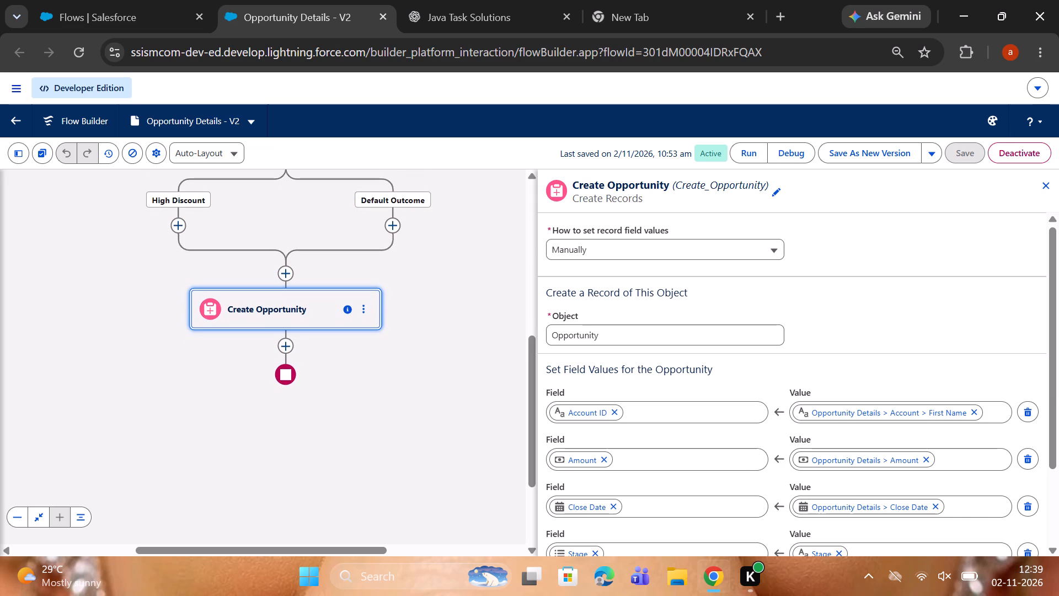
pyautogui.scroll(3, 283, 224)
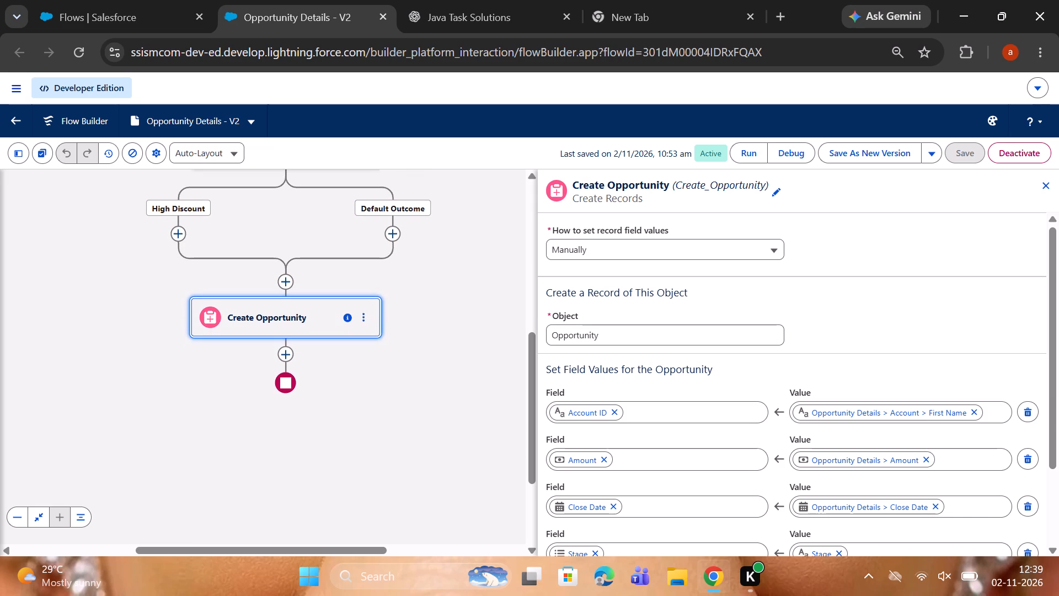
pyautogui.scroll(6, 283, 224)
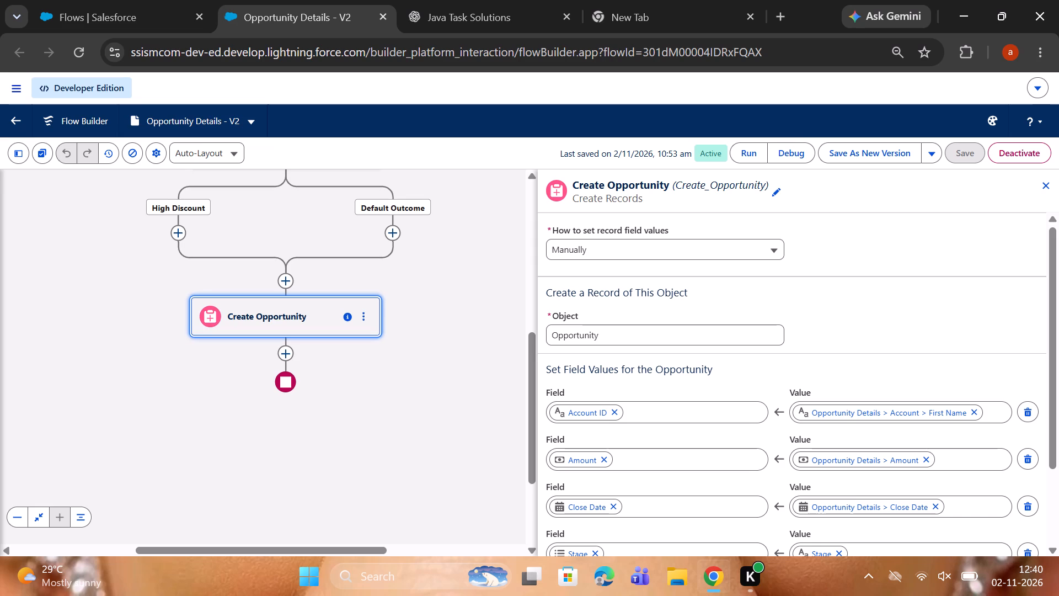
pyautogui.scroll(3, 283, 224)
# Open the Opportunity Details screen element, look through its input fields from Opportunity Name to Discount Percentage, and close it without changes.
pyautogui.scroll(1, 283, 224)
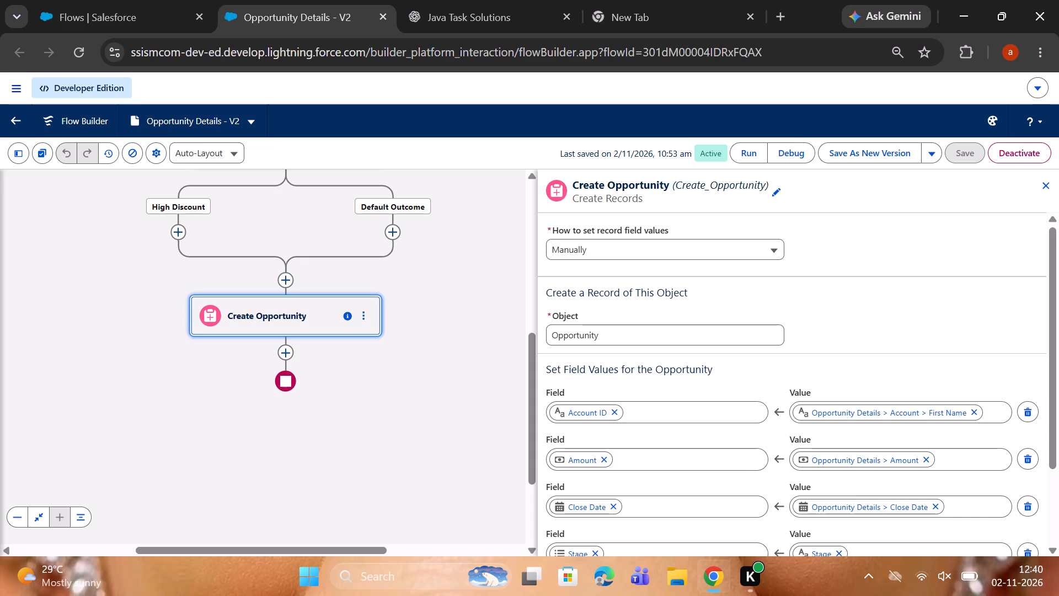
pyautogui.scroll(5, 283, 224)
pyautogui.scroll(-1, 283, 224)
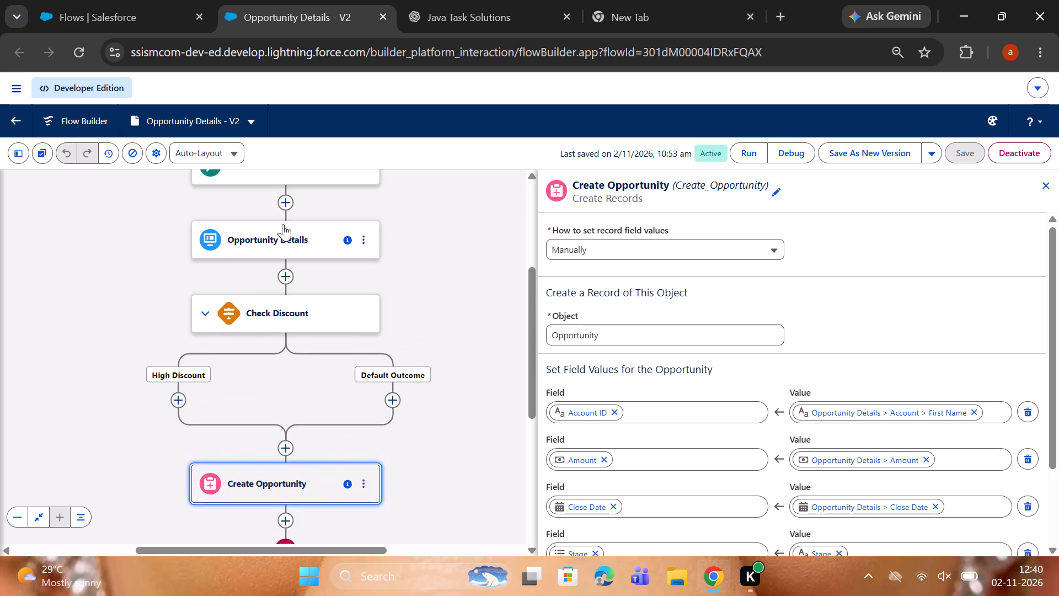
pyautogui.scroll(-1, 283, 224)
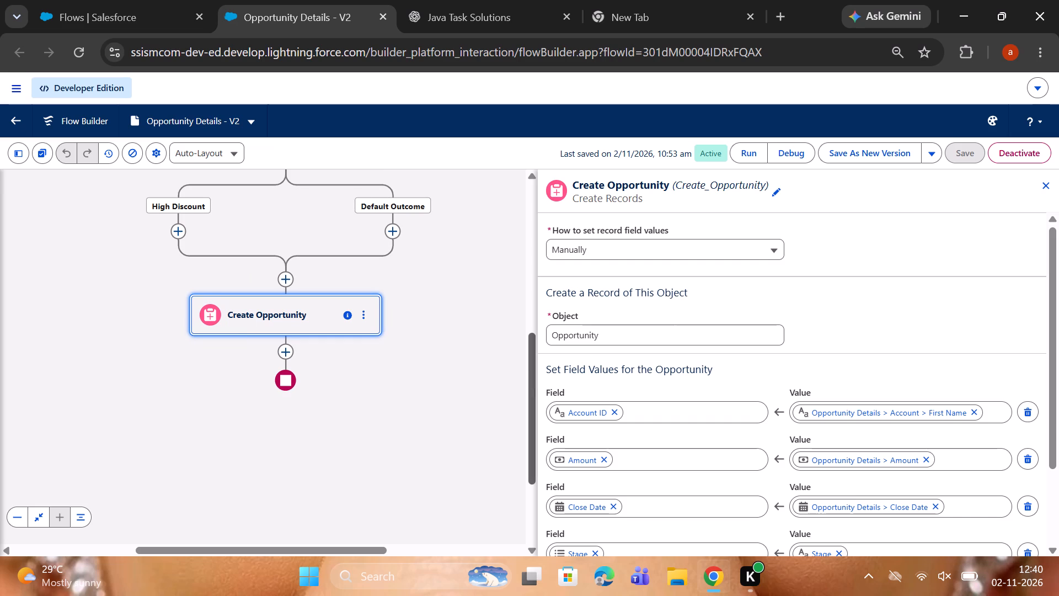
pyautogui.moveTo(504, 371); pyautogui.dragTo(498, 589)
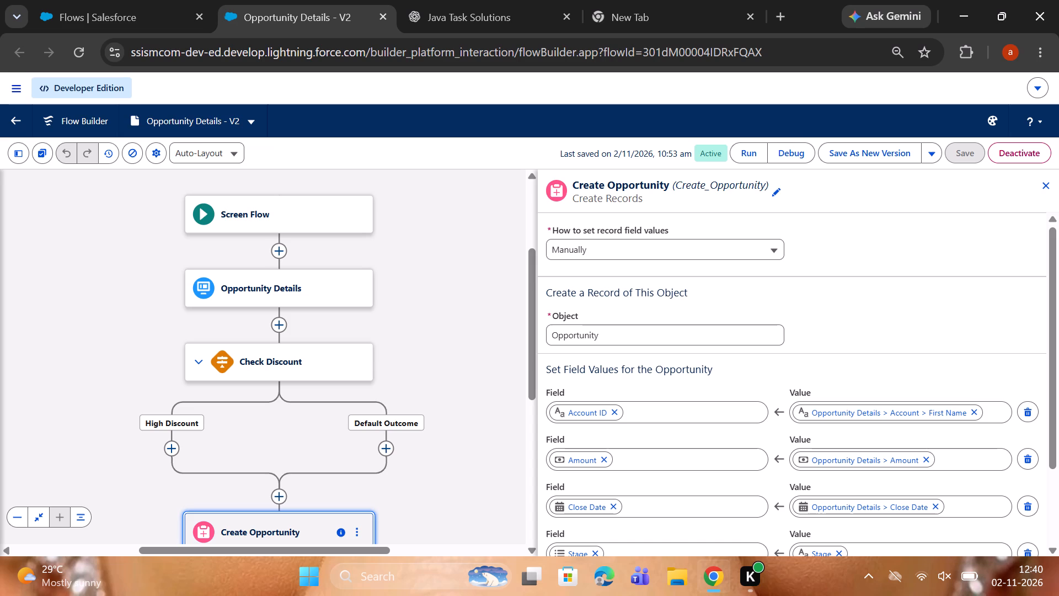
pyautogui.click(274, 294)
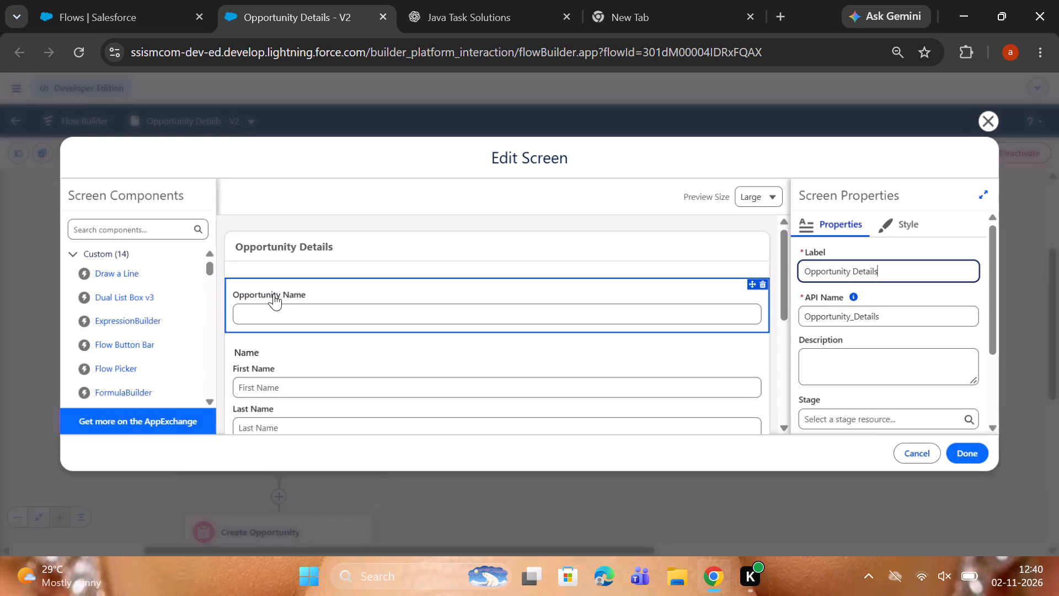
pyautogui.scroll(-2, 520, 322)
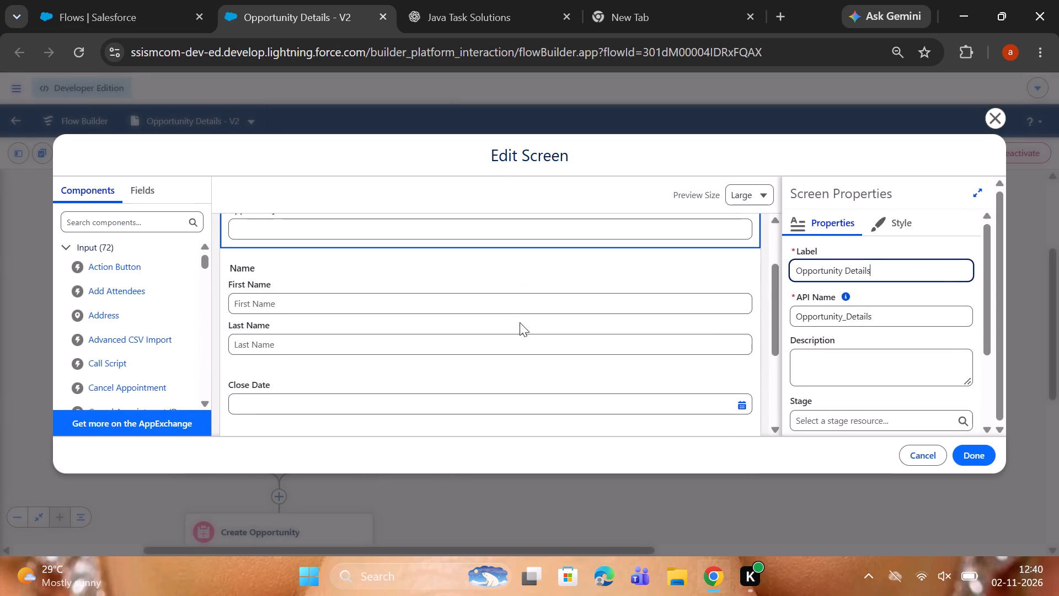
pyautogui.scroll(-2, 520, 322)
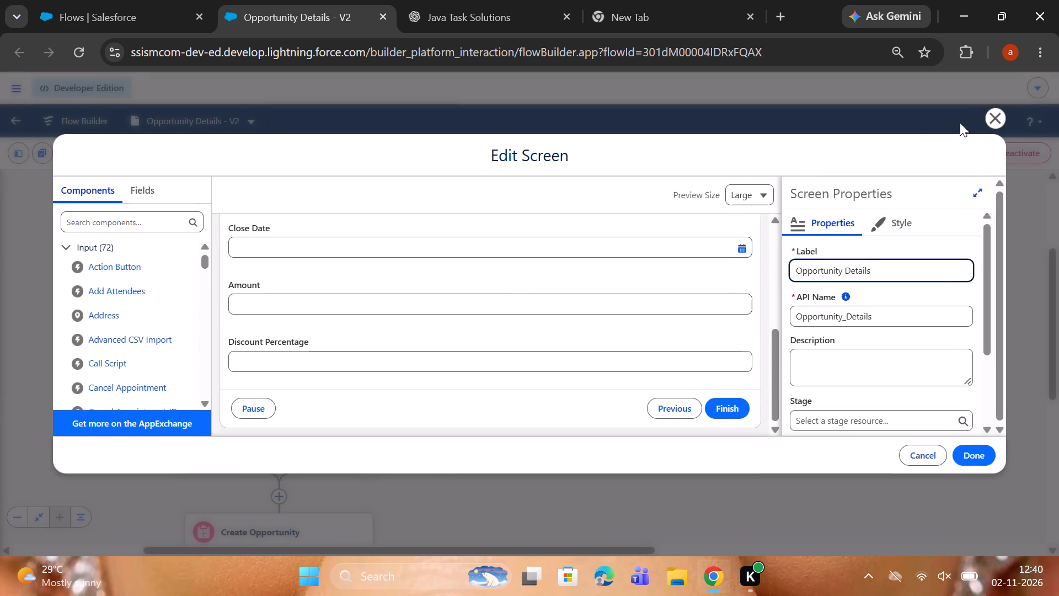
pyautogui.click(998, 118)
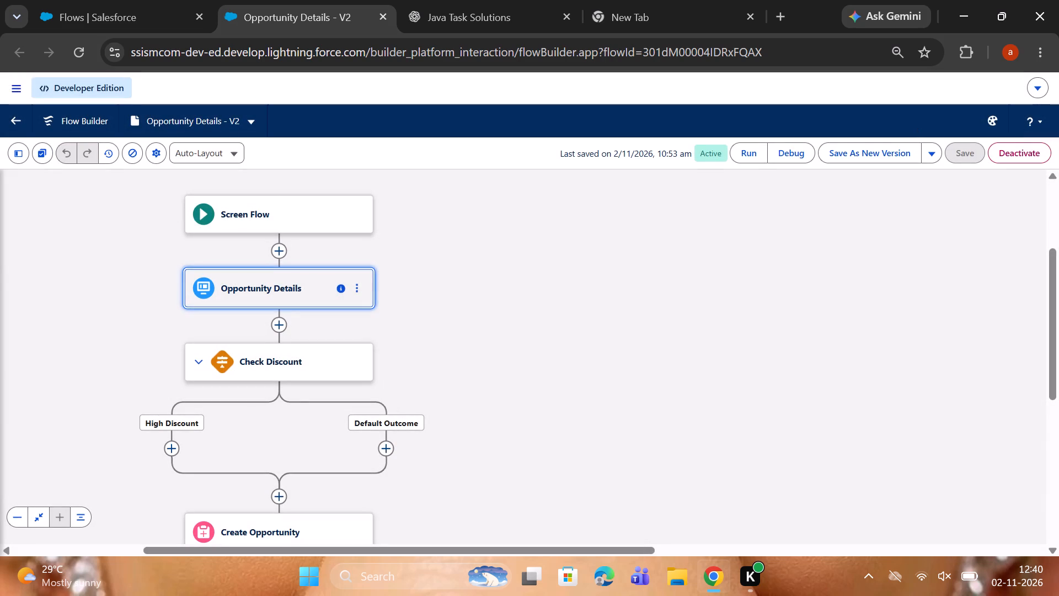
# Open the High Discount outcome of the Check Discount decision, review its condition requirements, and close the decision's properties.
pyautogui.moveTo(681, 297); pyautogui.dragTo(733, 243)
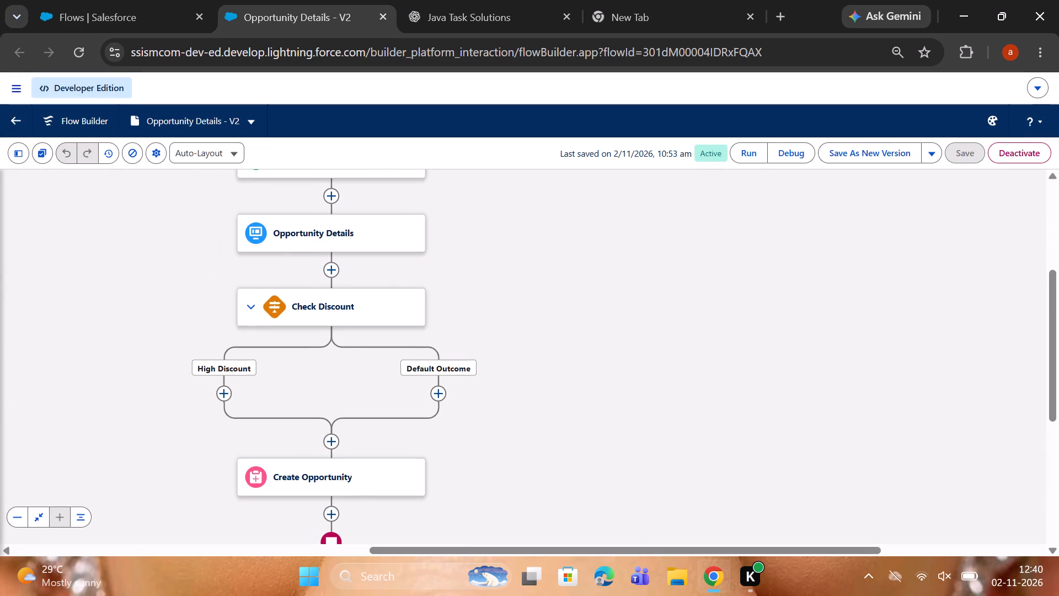
pyautogui.moveTo(638, 338); pyautogui.dragTo(663, 269)
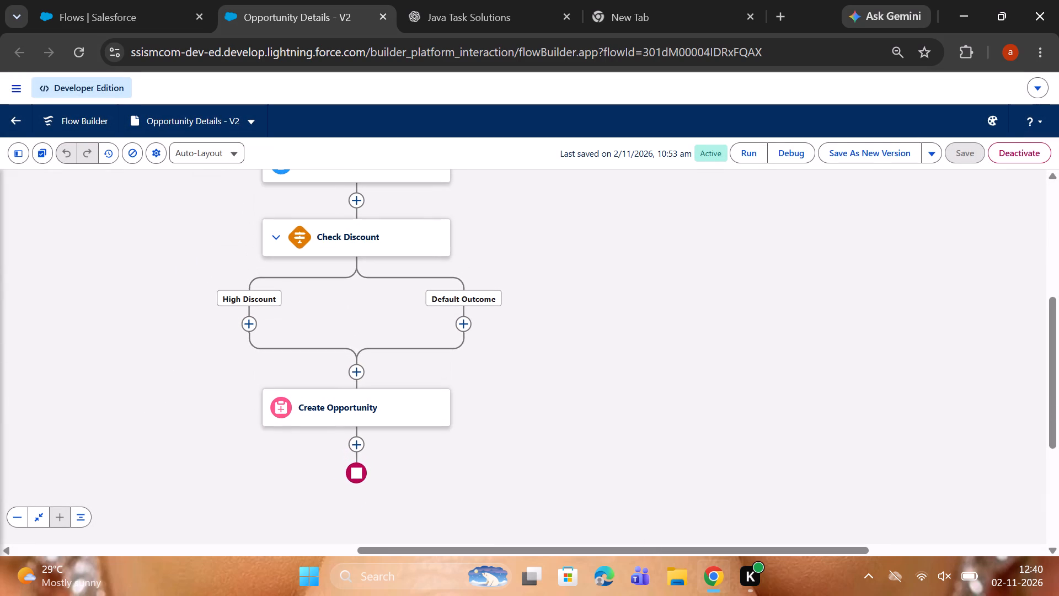
pyautogui.click(261, 304)
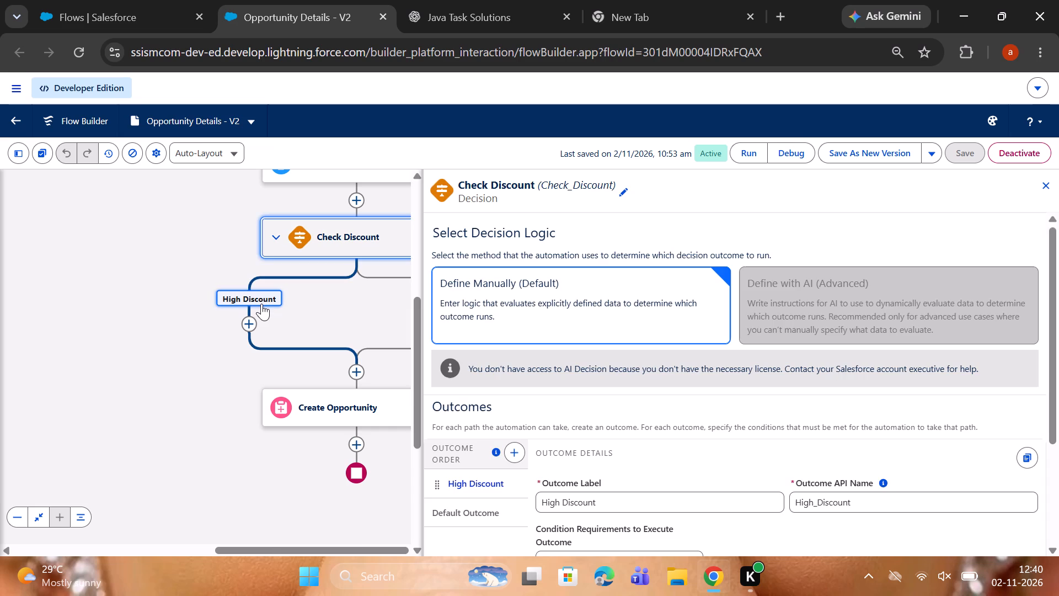
pyautogui.scroll(-2, 621, 364)
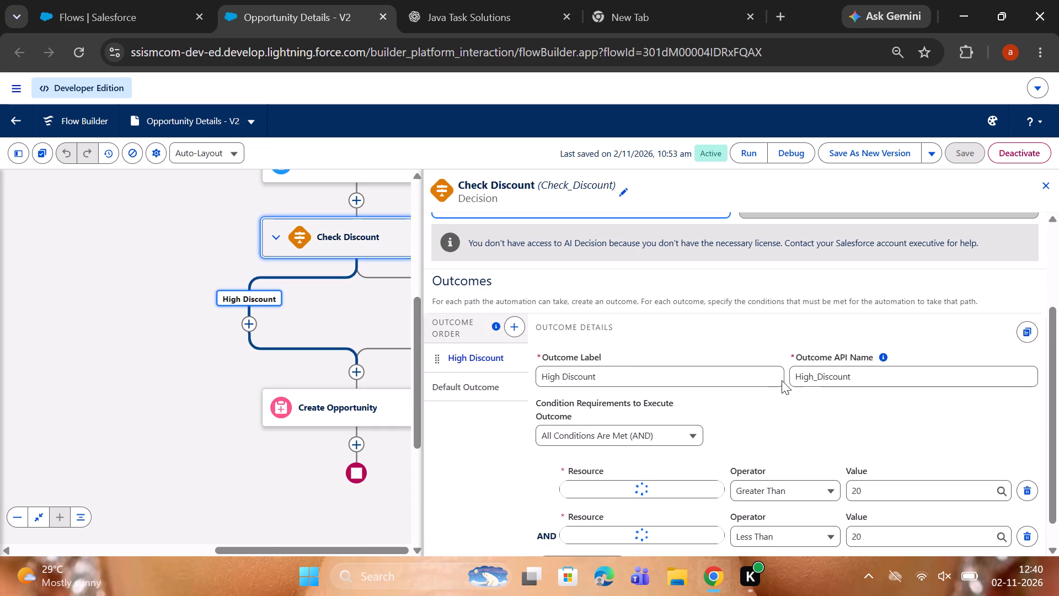
pyautogui.scroll(-1, 782, 380)
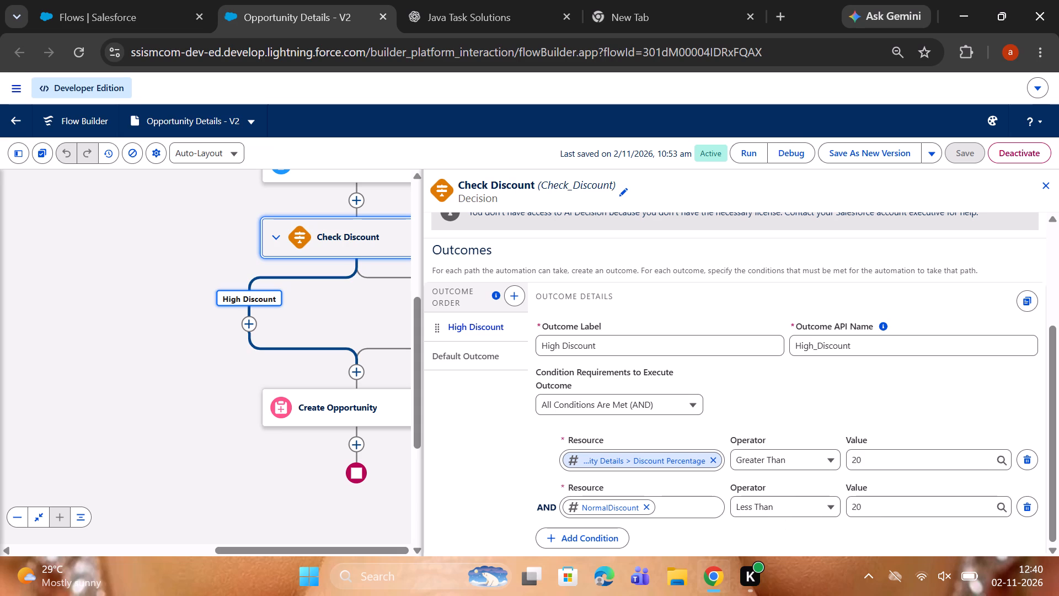
pyautogui.click(1047, 185)
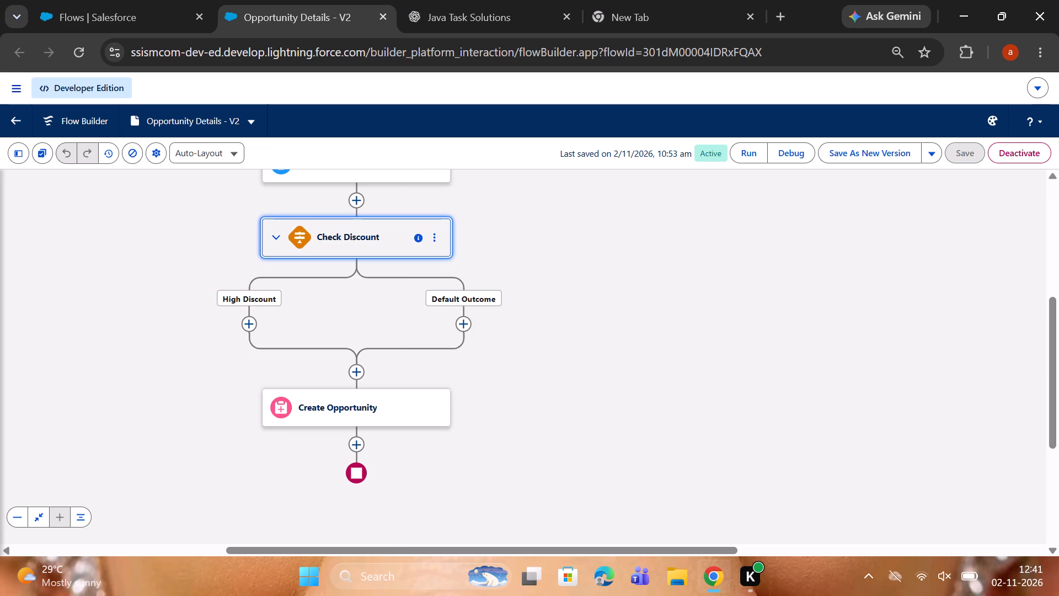
pyautogui.moveTo(831, 335); pyautogui.dragTo(881, 299)
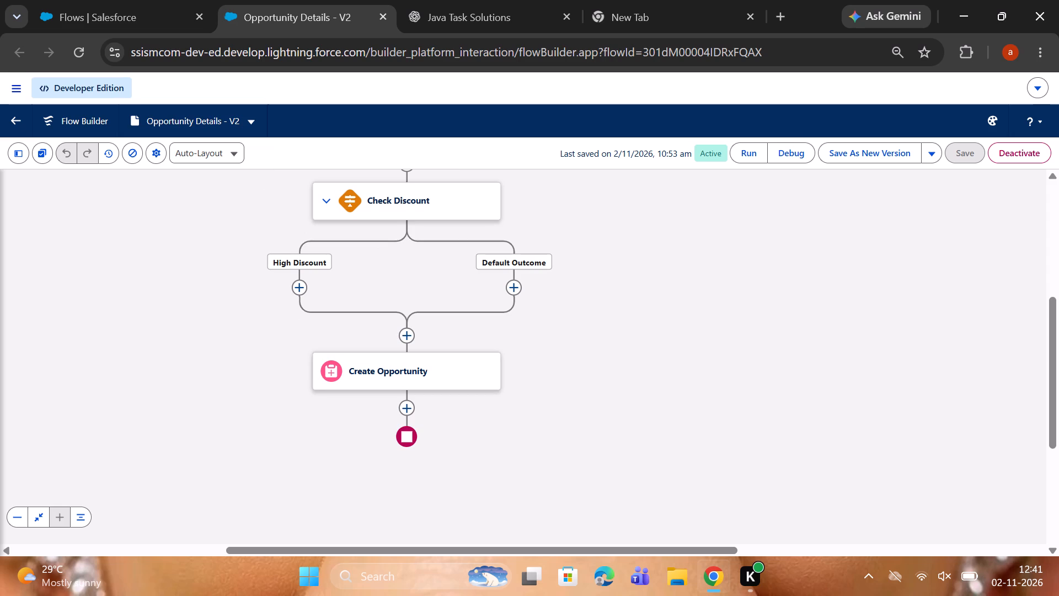
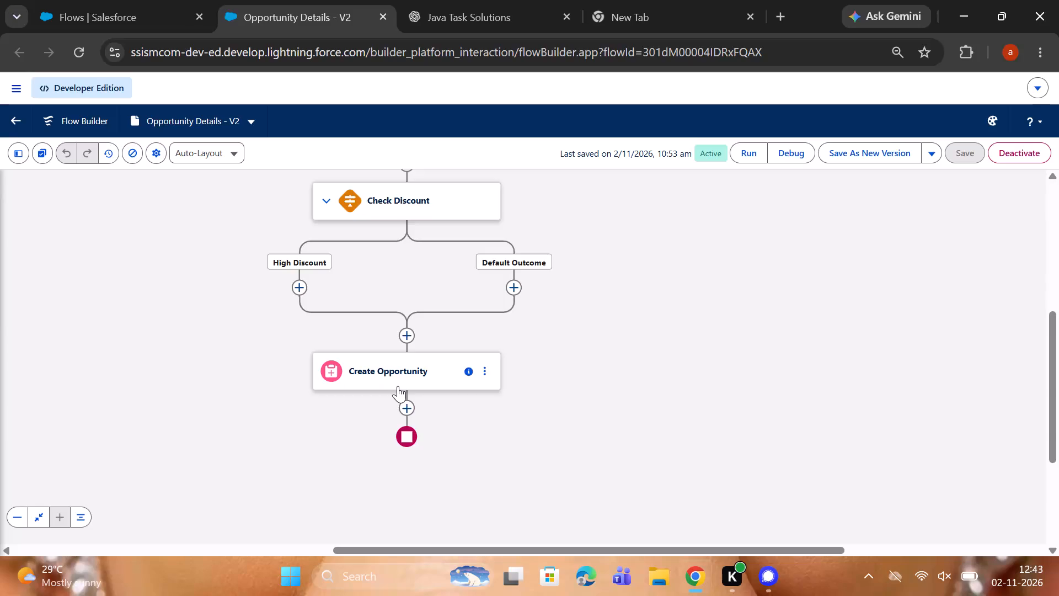
# Open the Create Opportunity element, look through its field value assignments, and close its properties without changes.
pyautogui.click(398, 386)
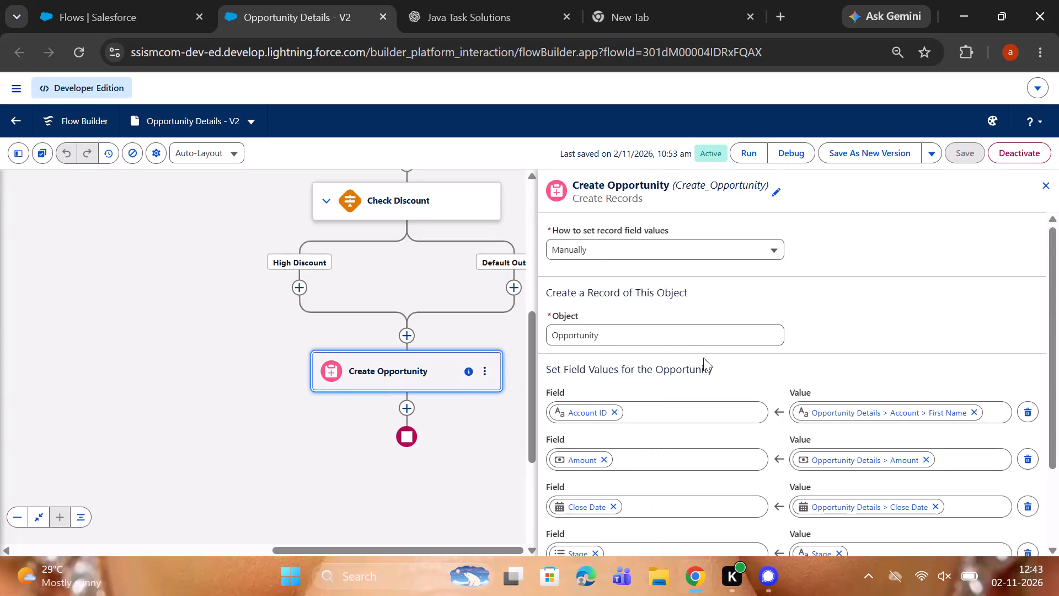
pyautogui.scroll(-2, 703, 358)
pyautogui.scroll(3, 703, 358)
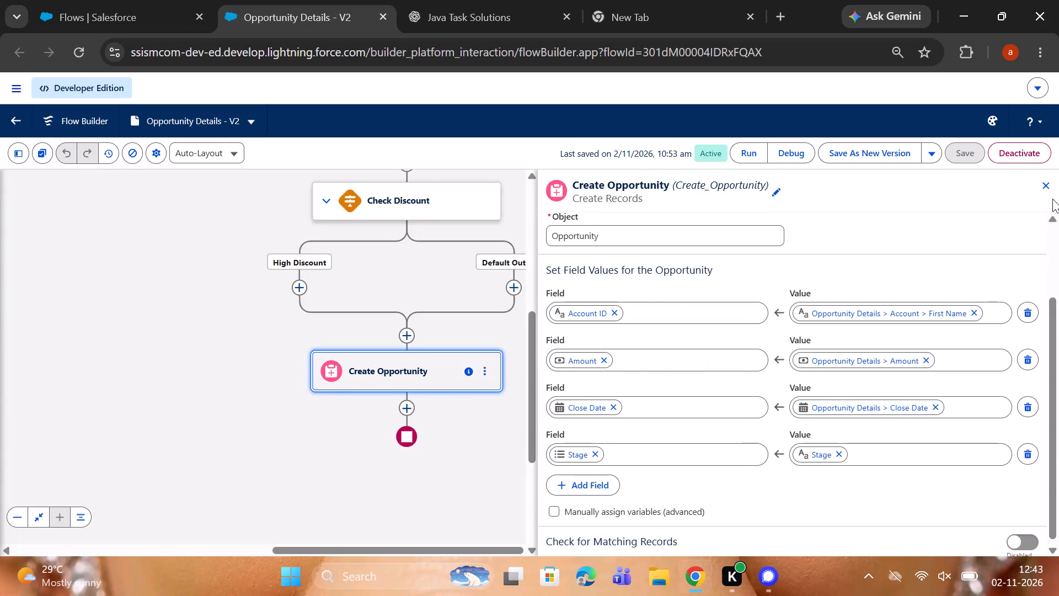
pyautogui.click(1042, 185)
# Add a new Screen element to the Default Outcome branch of the Check Discount decision.
pyautogui.moveTo(753, 316); pyautogui.dragTo(739, 380)
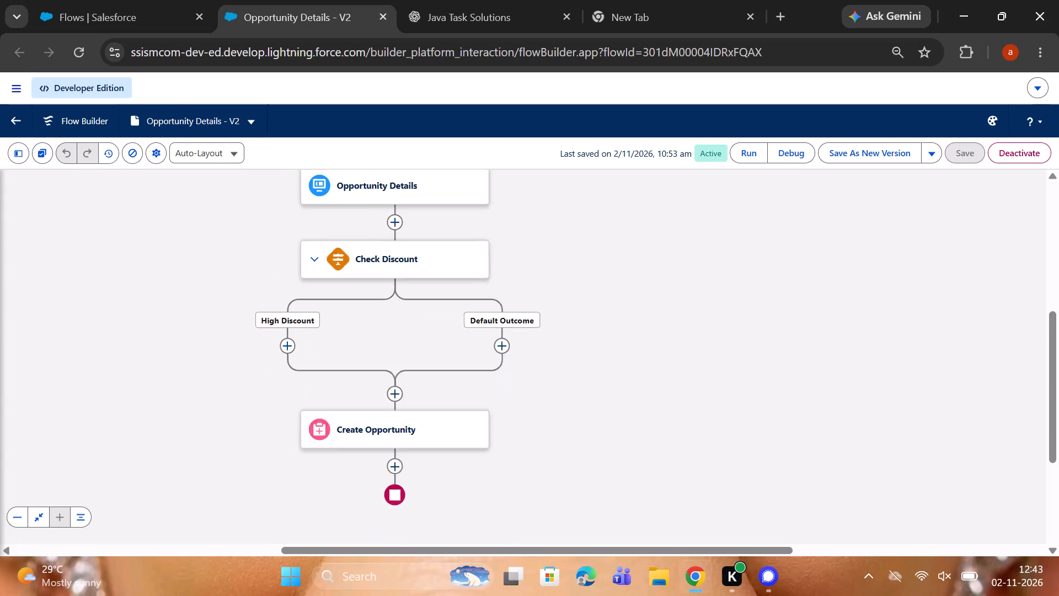
pyautogui.moveTo(739, 380); pyautogui.dragTo(742, 461)
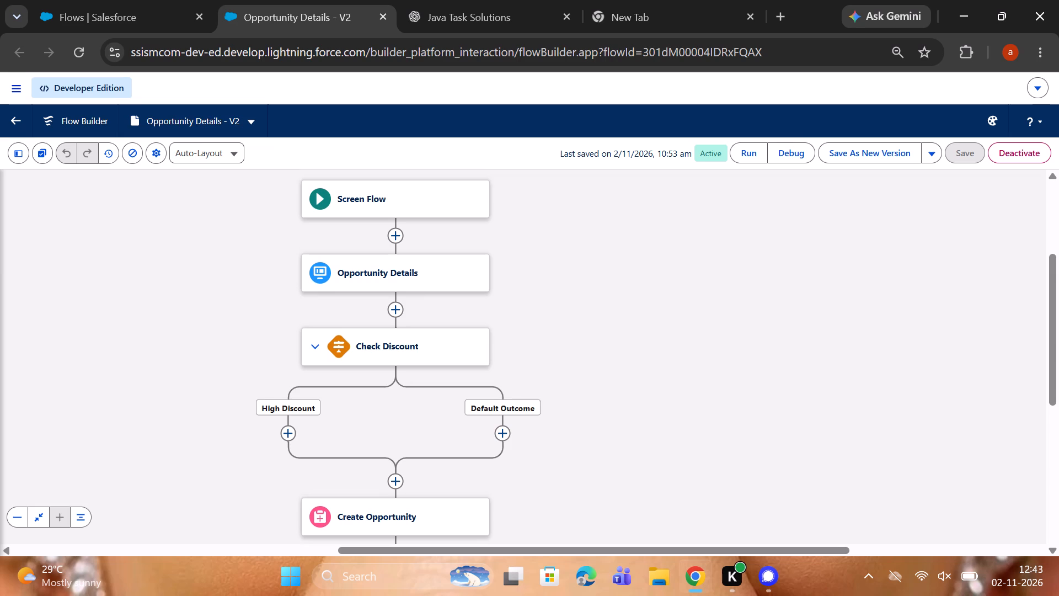
pyautogui.moveTo(586, 424); pyautogui.dragTo(661, 264)
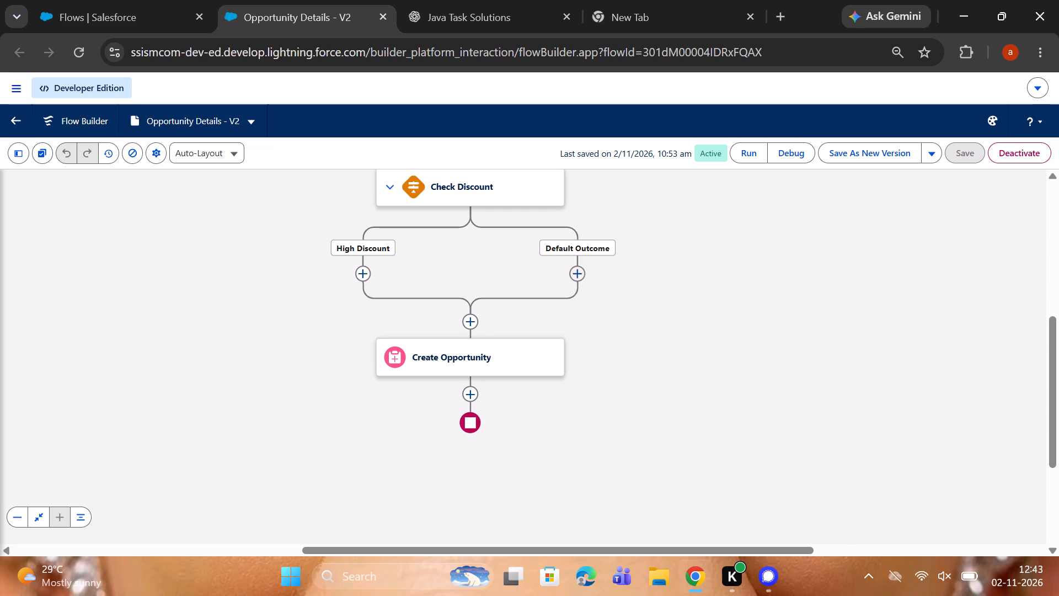
pyautogui.click(578, 272)
pyautogui.write('sce')
pyautogui.press('BackSpace')
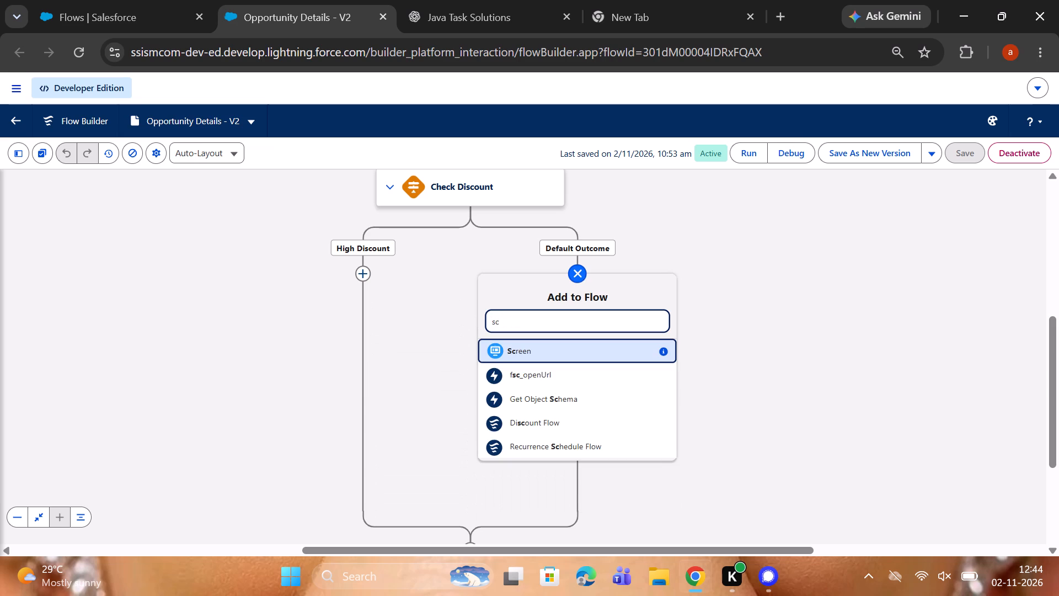
pyautogui.click(526, 342)
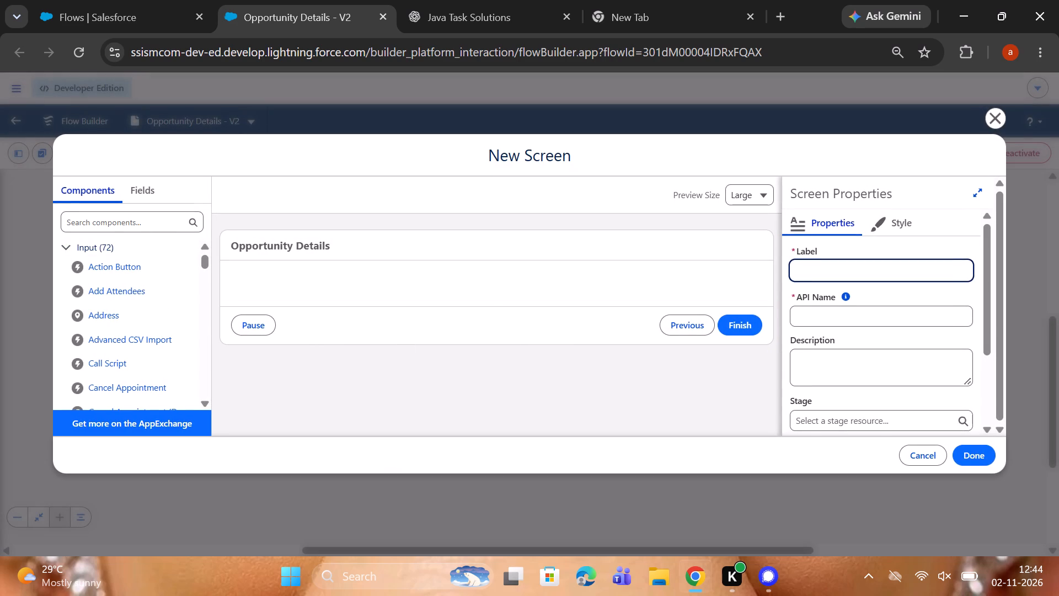
pyautogui.click(137, 222)
pyautogui.write('dis')
pyautogui.moveTo(111, 268); pyautogui.dragTo(297, 293)
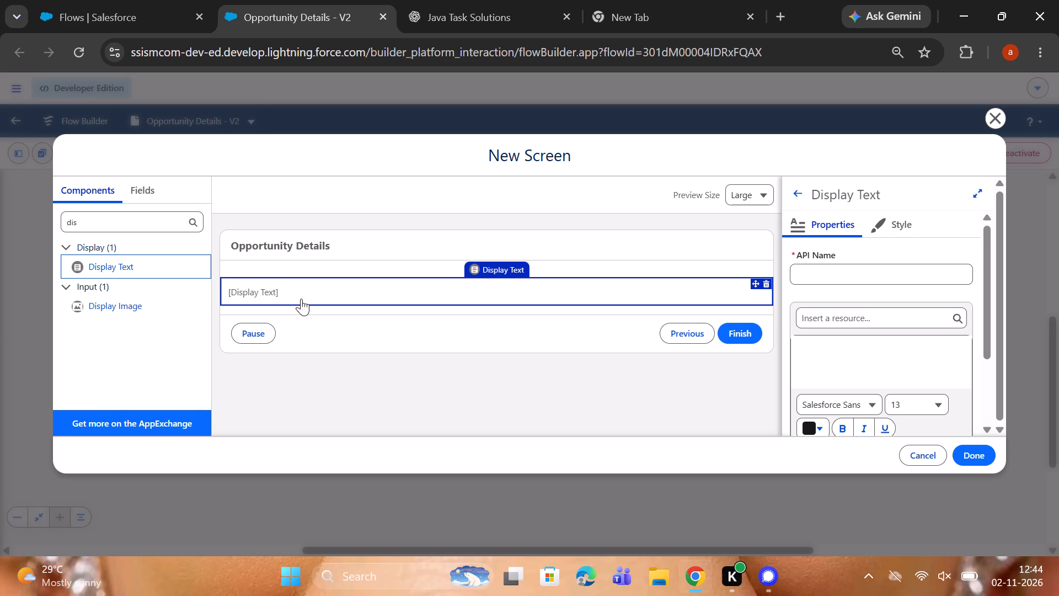
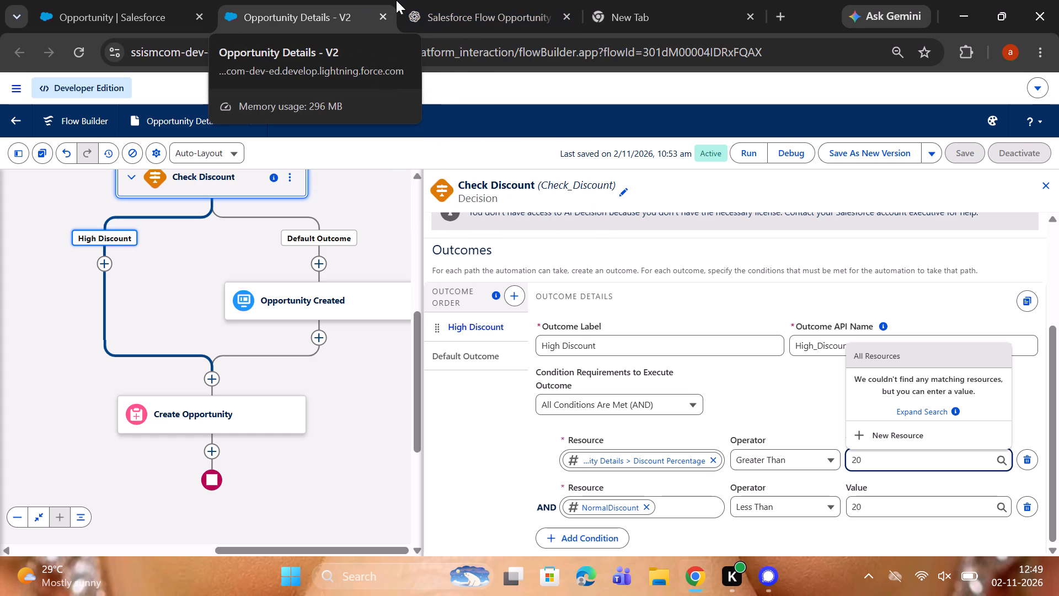
pyautogui.scroll(-4, 523, 416)
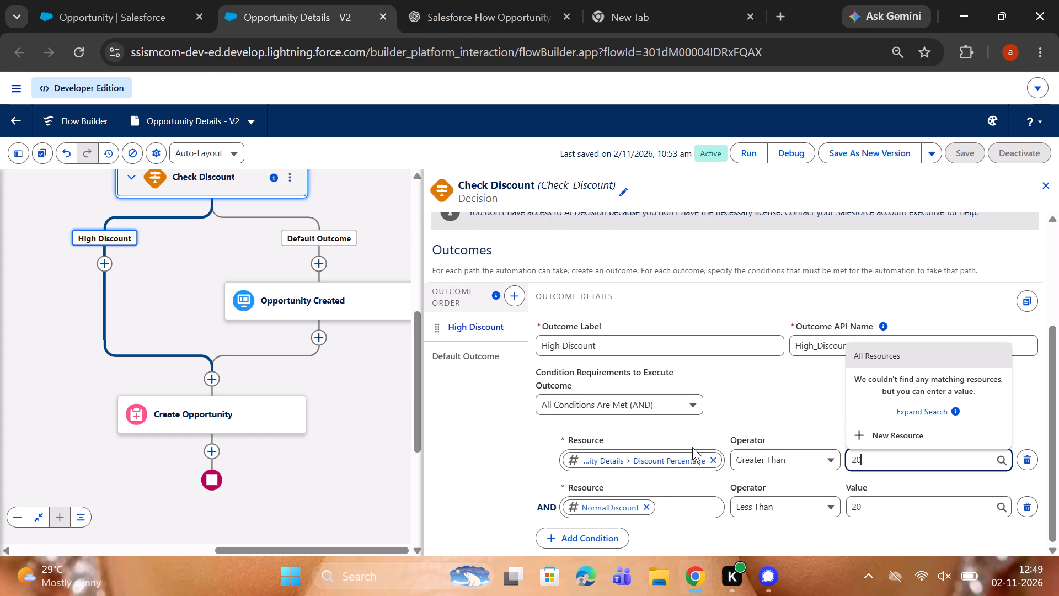
pyautogui.click(815, 543)
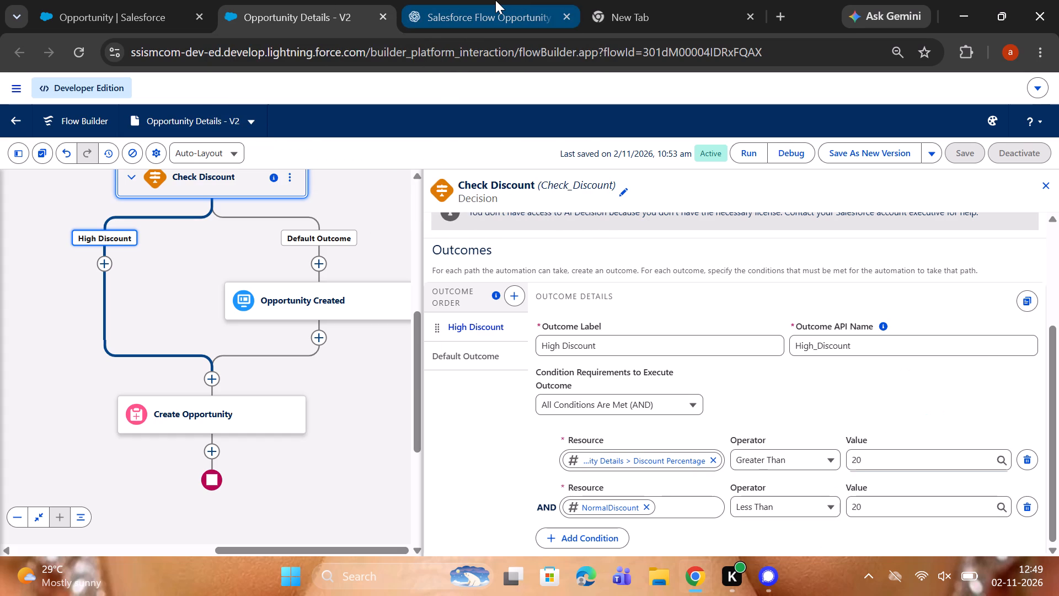
pyautogui.click(495, 0)
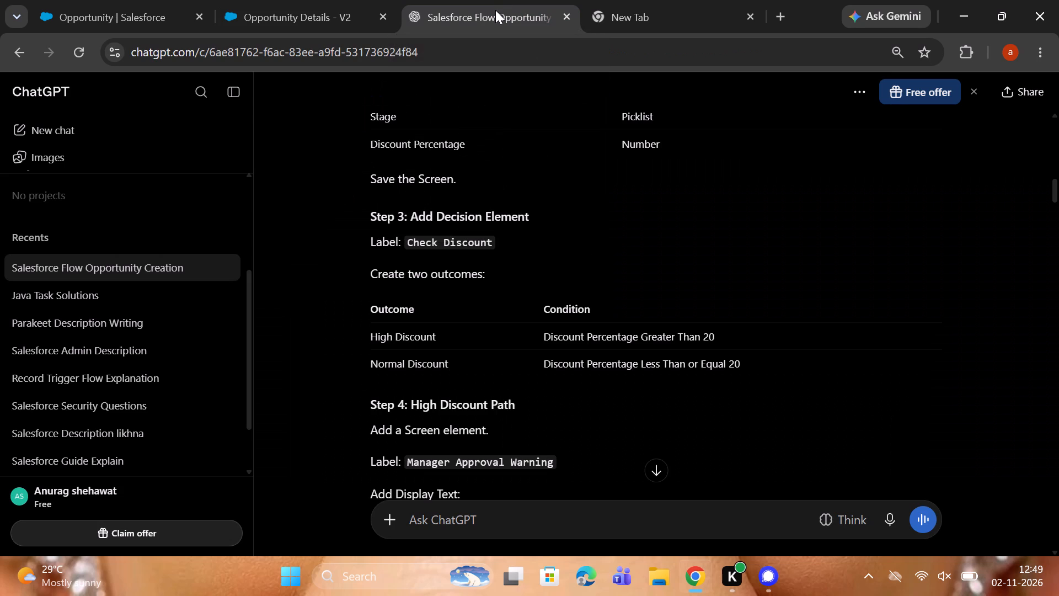
pyautogui.click(275, 8)
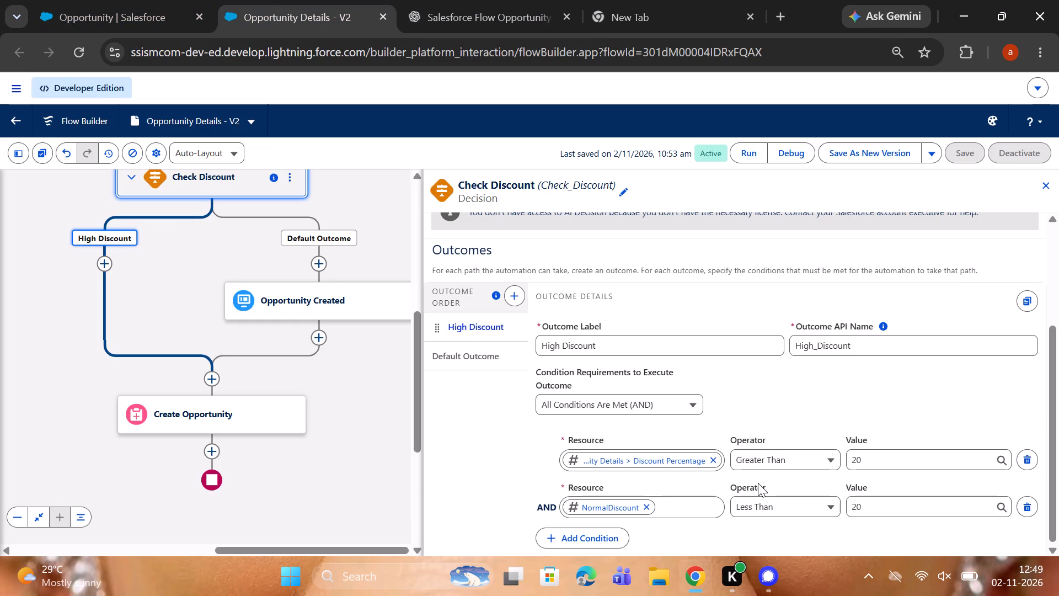
pyautogui.scroll(-1, 758, 483)
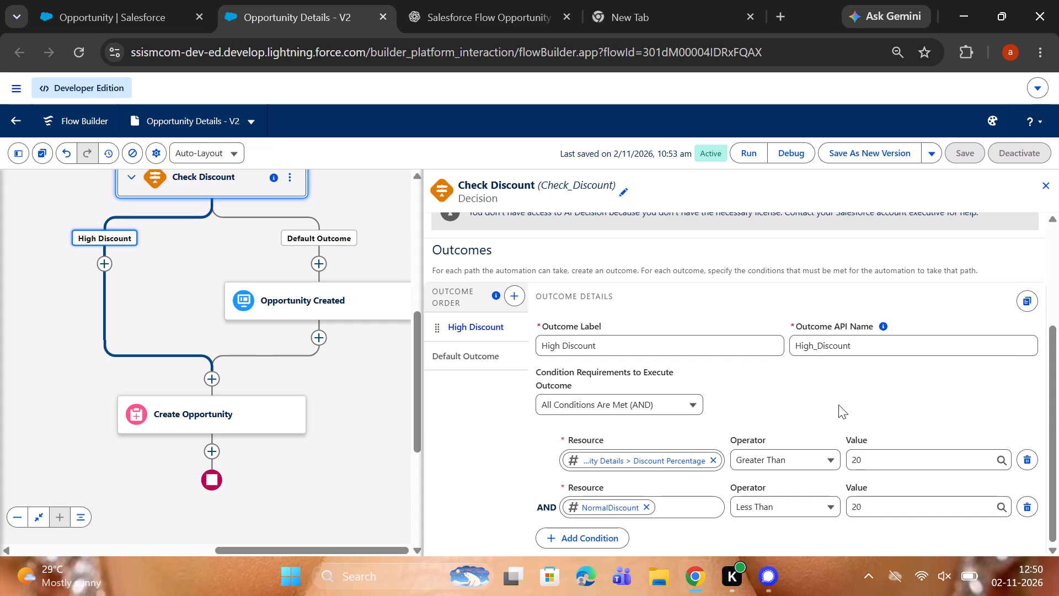
pyautogui.scroll(-2, 838, 405)
pyautogui.click(700, 453)
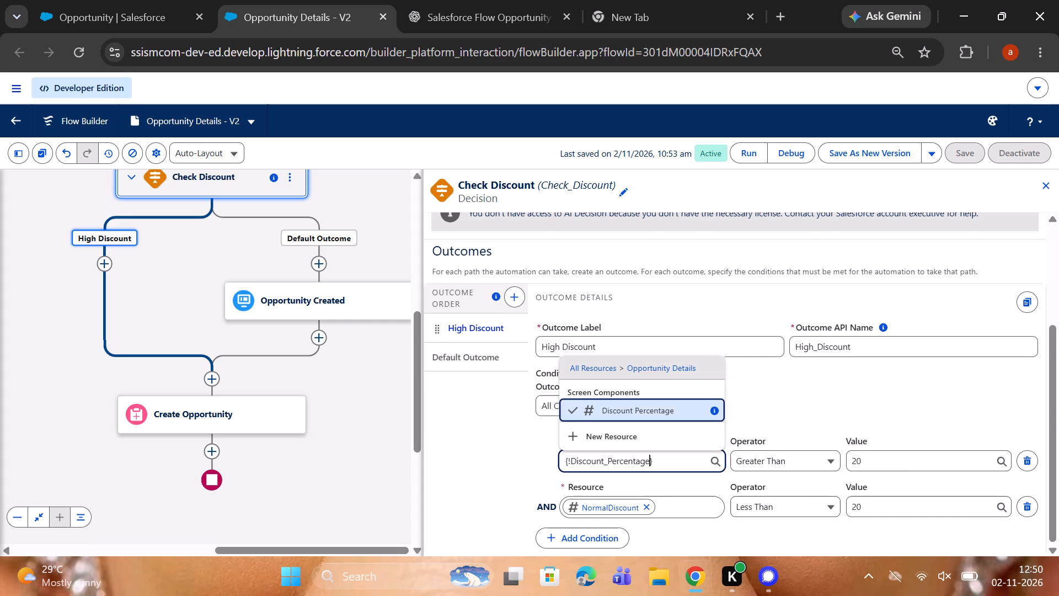
pyautogui.click(812, 390)
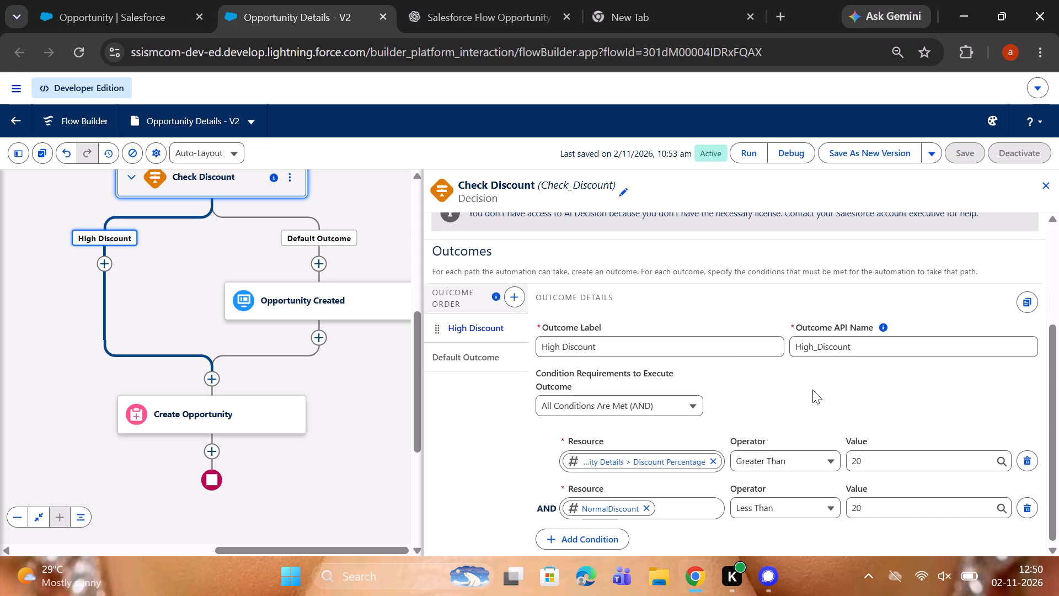
pyautogui.click(121, 238)
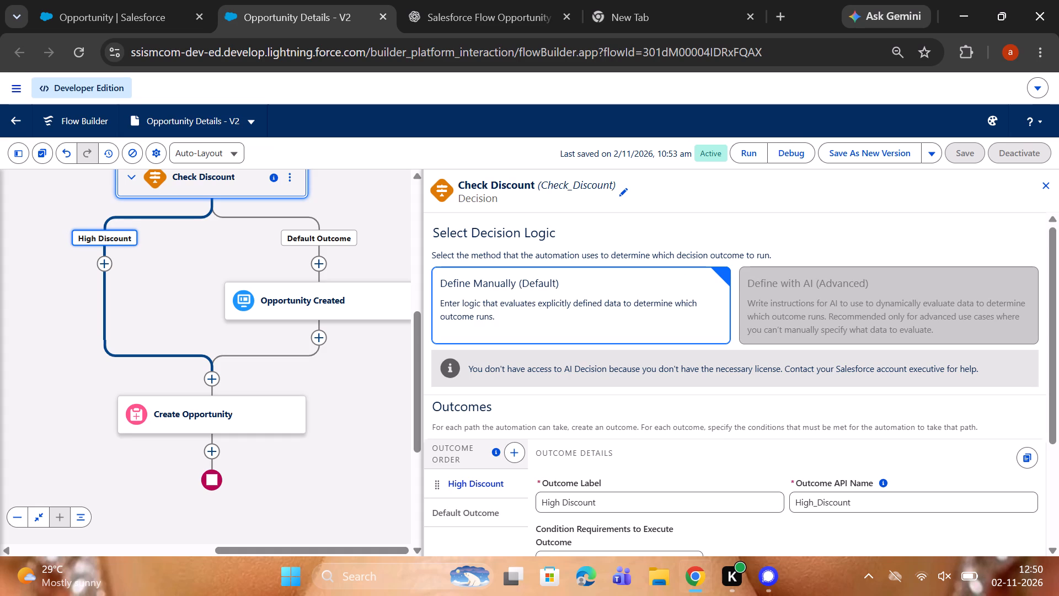
pyautogui.scroll(-4, 741, 447)
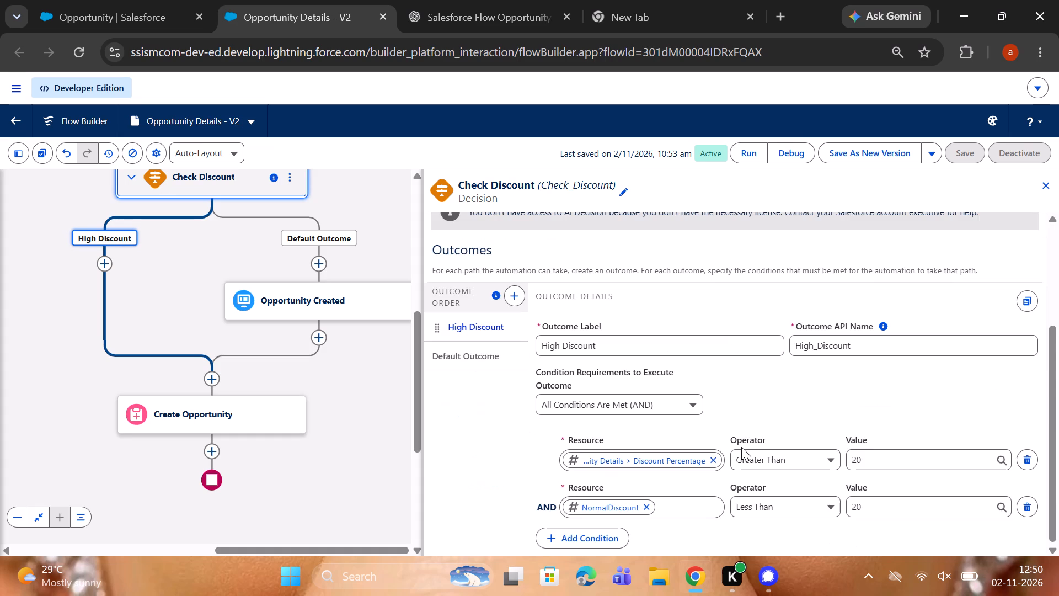
pyautogui.scroll(-3, 680, 429)
pyautogui.scroll(5, 680, 429)
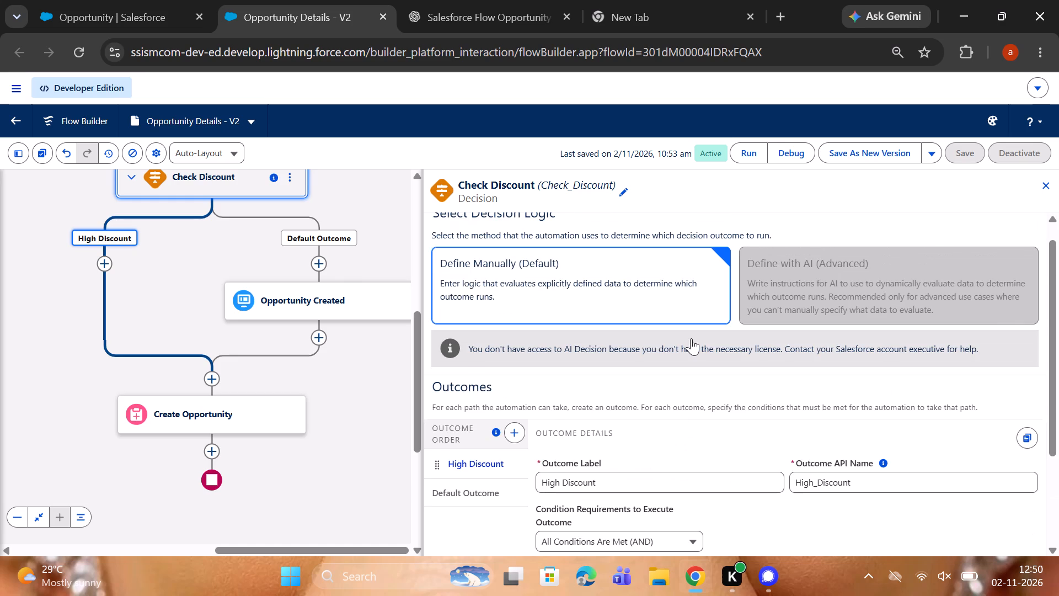
# Close the Check Discount decision, save the Opportunity Details flow as a new version and activate that version.
pyautogui.scroll(-4, 691, 338)
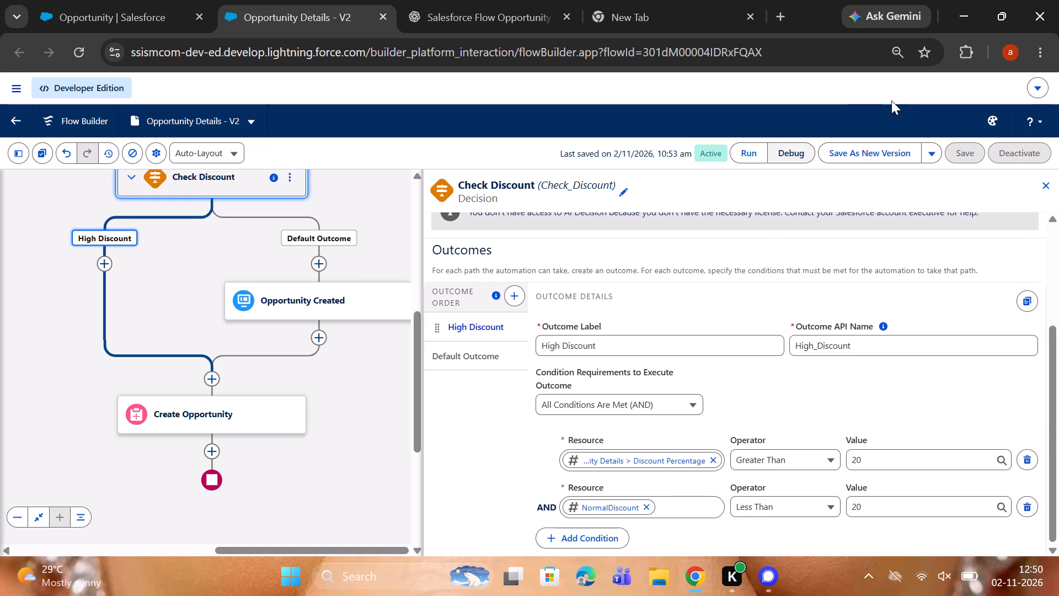
pyautogui.click(1042, 184)
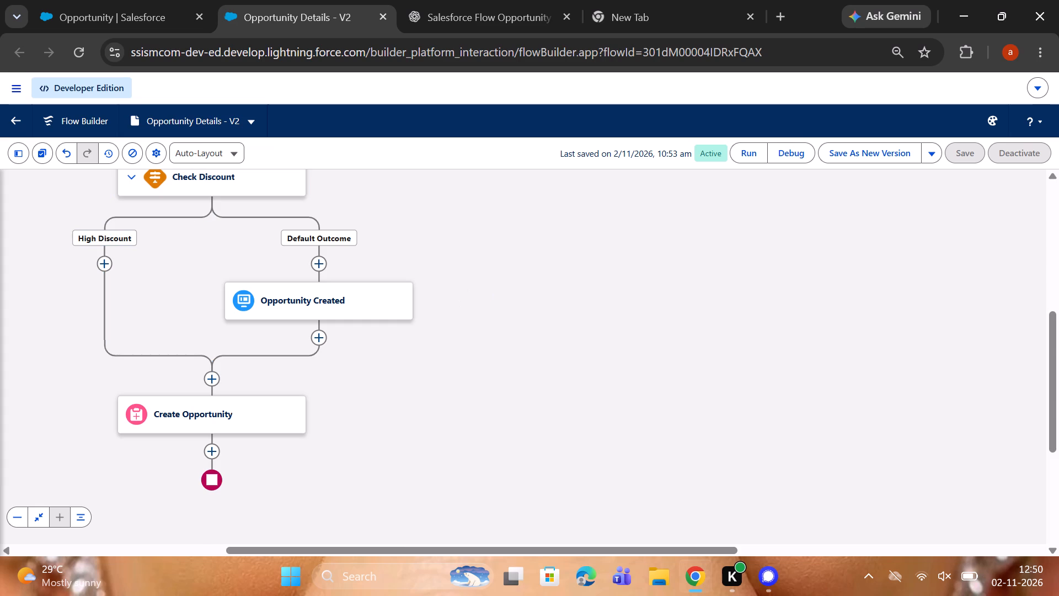
pyautogui.click(848, 157)
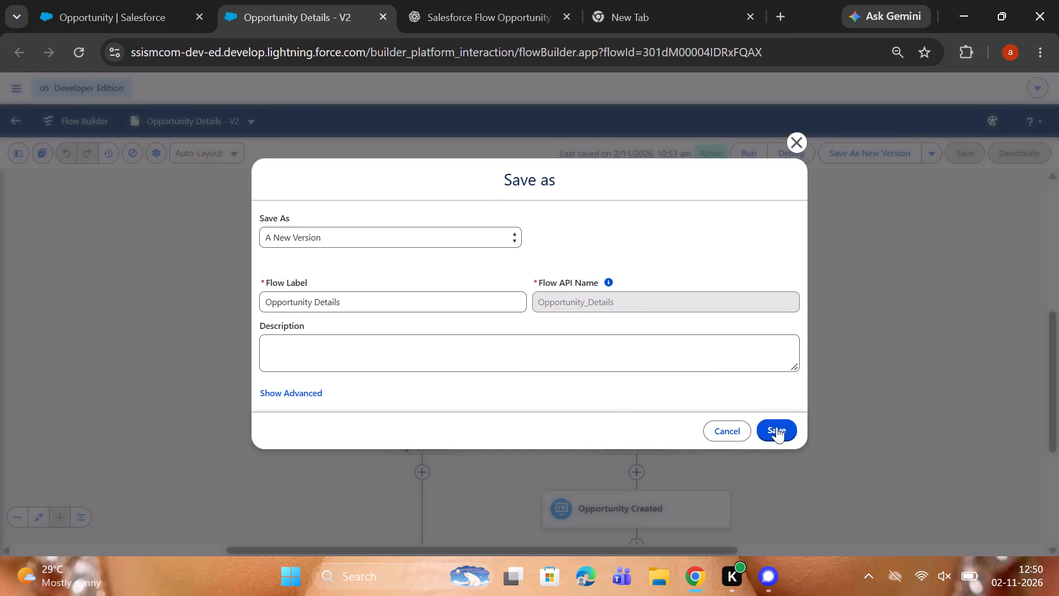
pyautogui.click(777, 427)
pyautogui.scroll(-1, 559, 337)
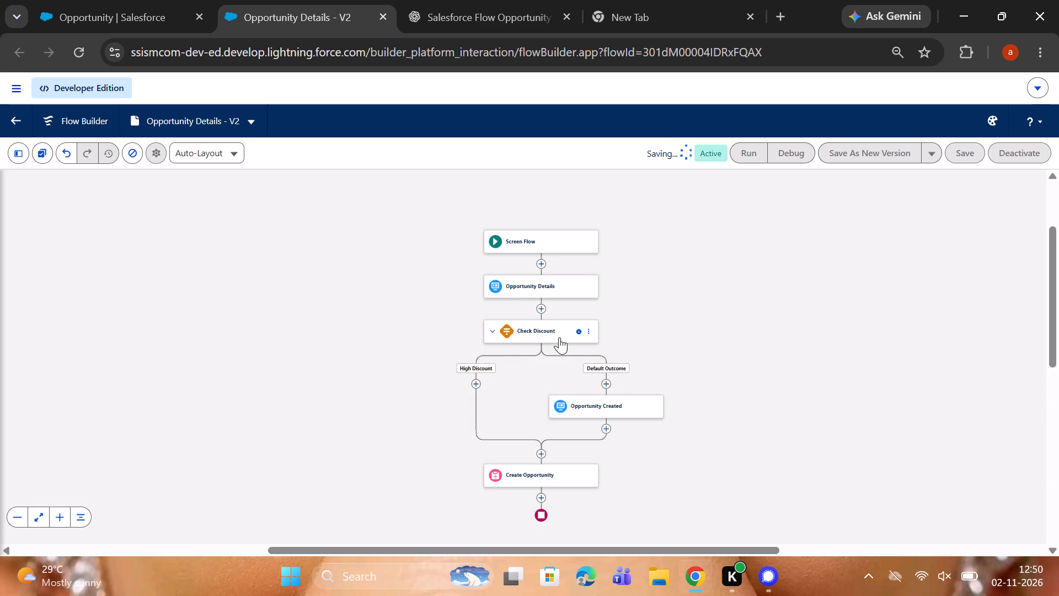
pyautogui.scroll(-1, 559, 337)
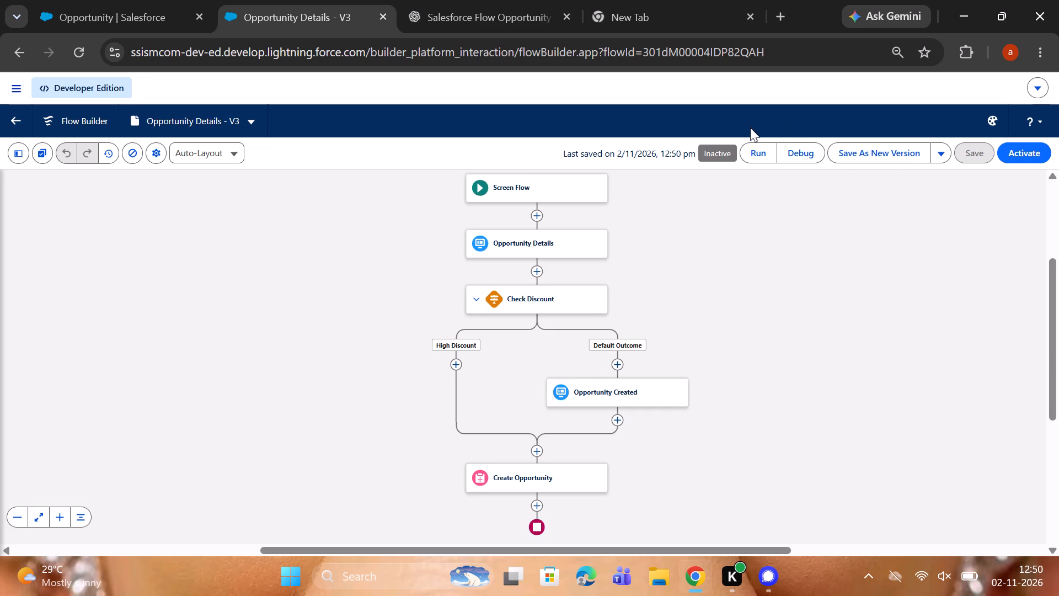
pyautogui.click(1017, 146)
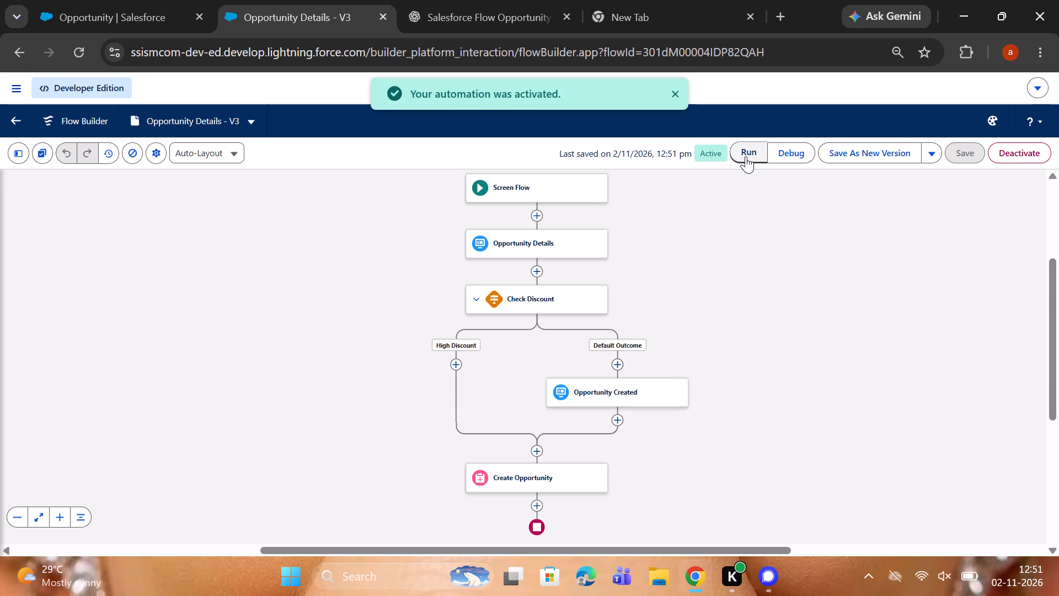
# Run the activated flow and enter opportunity name Products, the person's first and last name, and close date 01-Nov-2026.
pyautogui.click(746, 156)
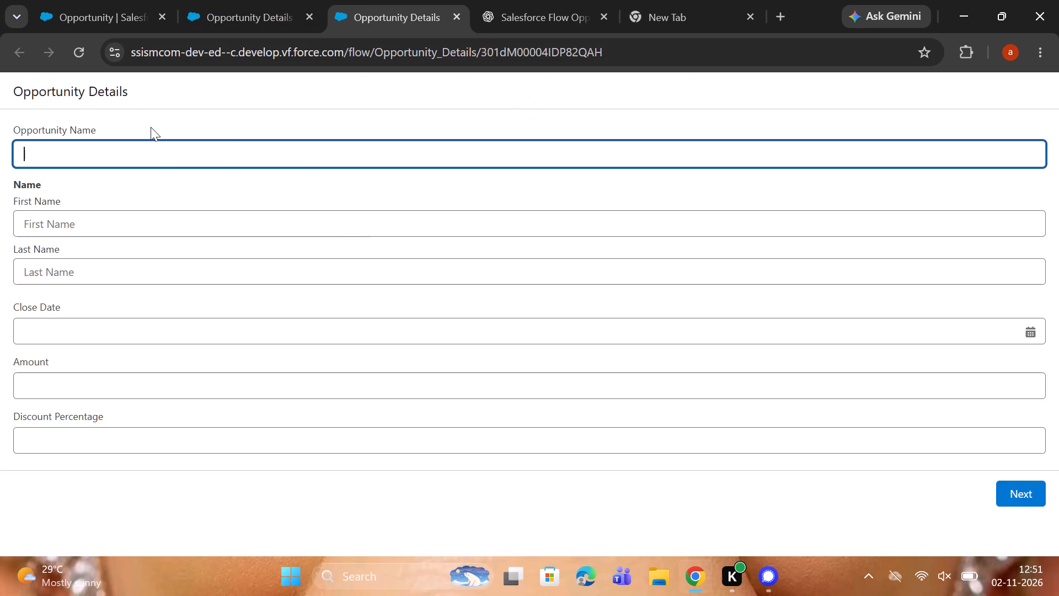
pyautogui.click(168, 152)
pyautogui.click(159, 187)
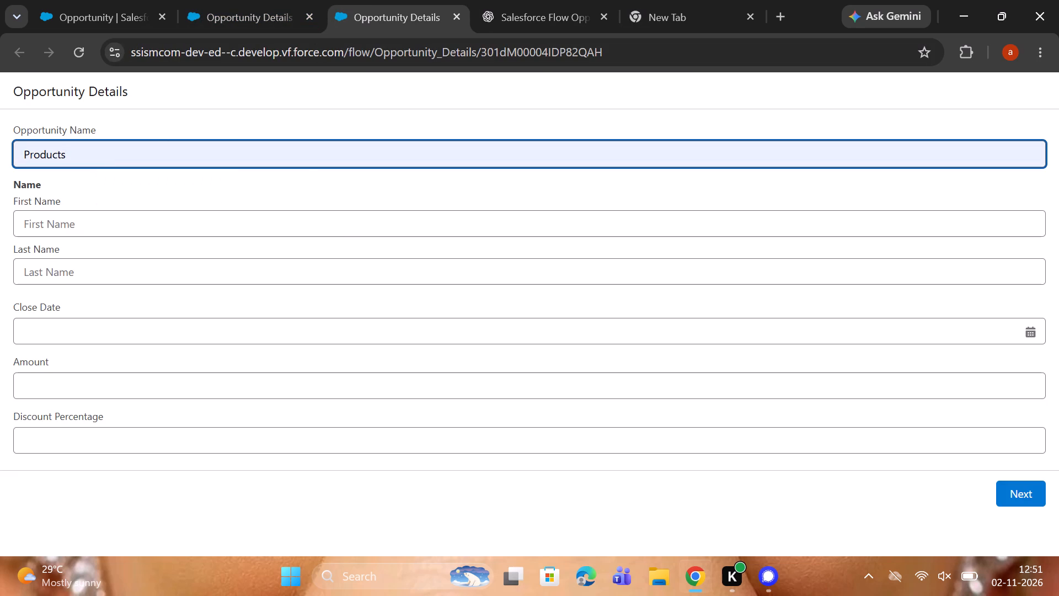
pyautogui.click(97, 219)
pyautogui.doubleClick(127, 246)
pyautogui.click(128, 250)
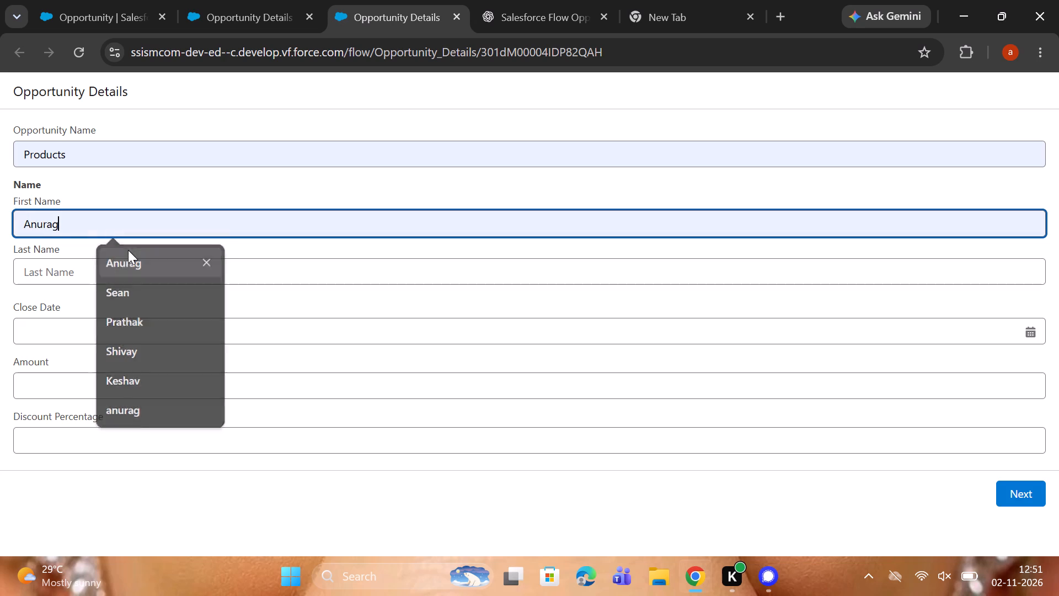
pyautogui.click(52, 259)
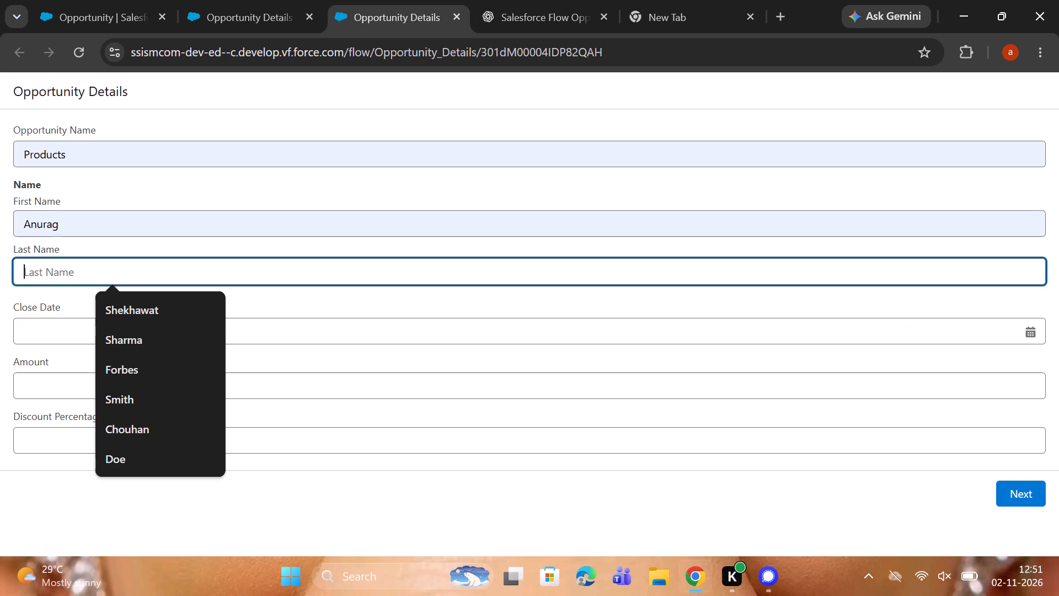
pyautogui.click(121, 321)
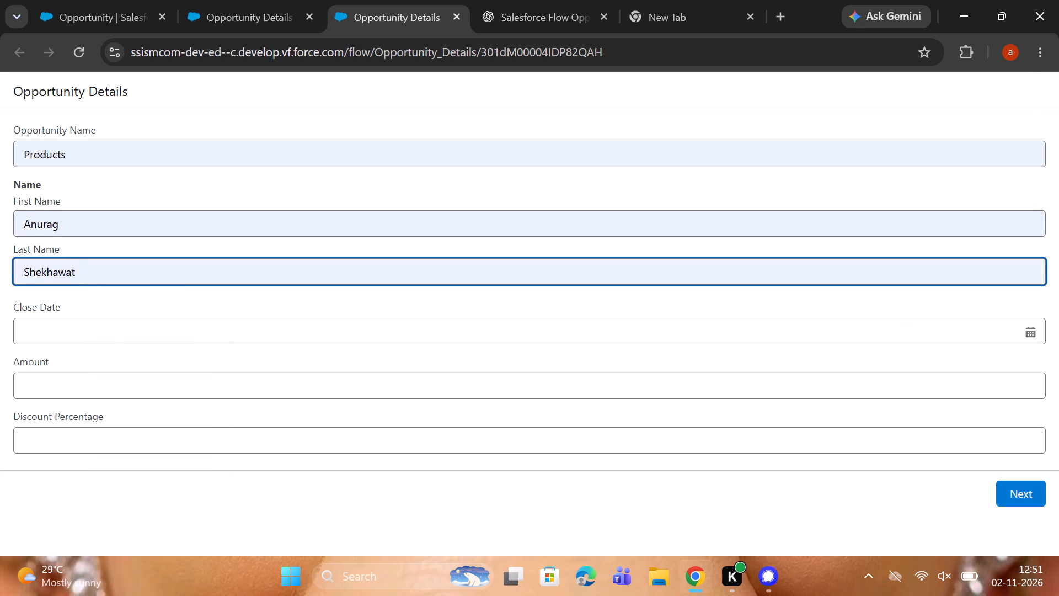
pyautogui.click(75, 323)
pyautogui.click(809, 105)
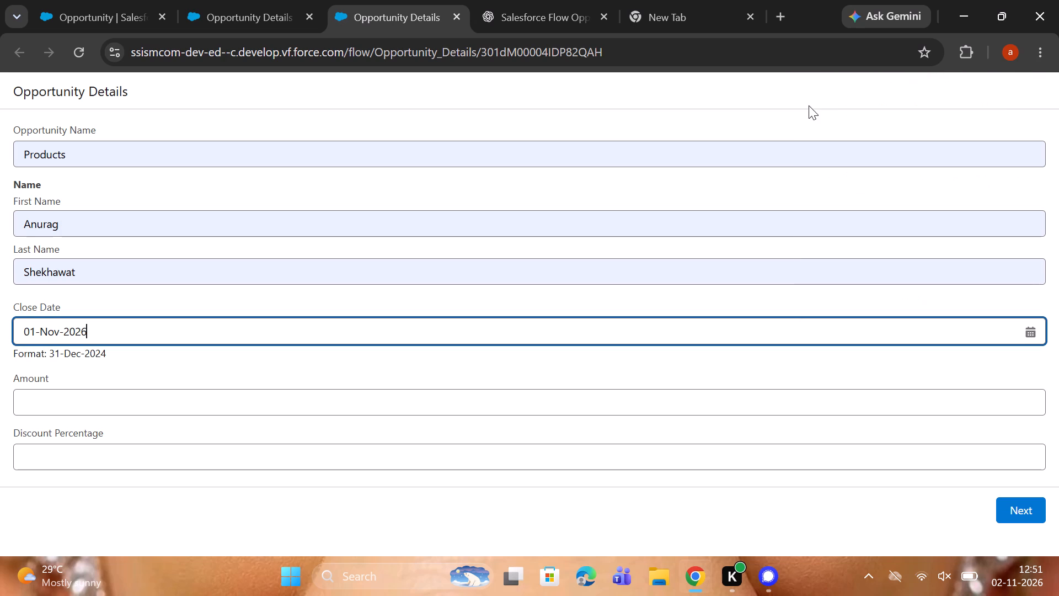
# Enter an amount of 10,000 and a discount percentage of 10, and advance the flow past its success screen.
pyautogui.click(398, 400)
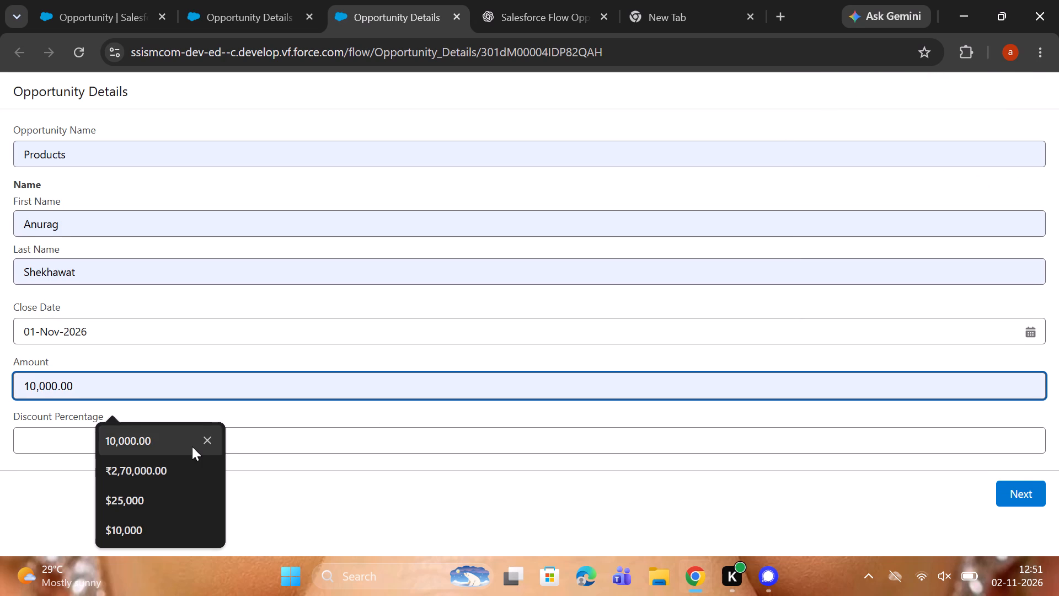
pyautogui.click(192, 446)
pyautogui.press('BackSpace')
pyautogui.press('BackSpace')
pyautogui.press('BackSpace')
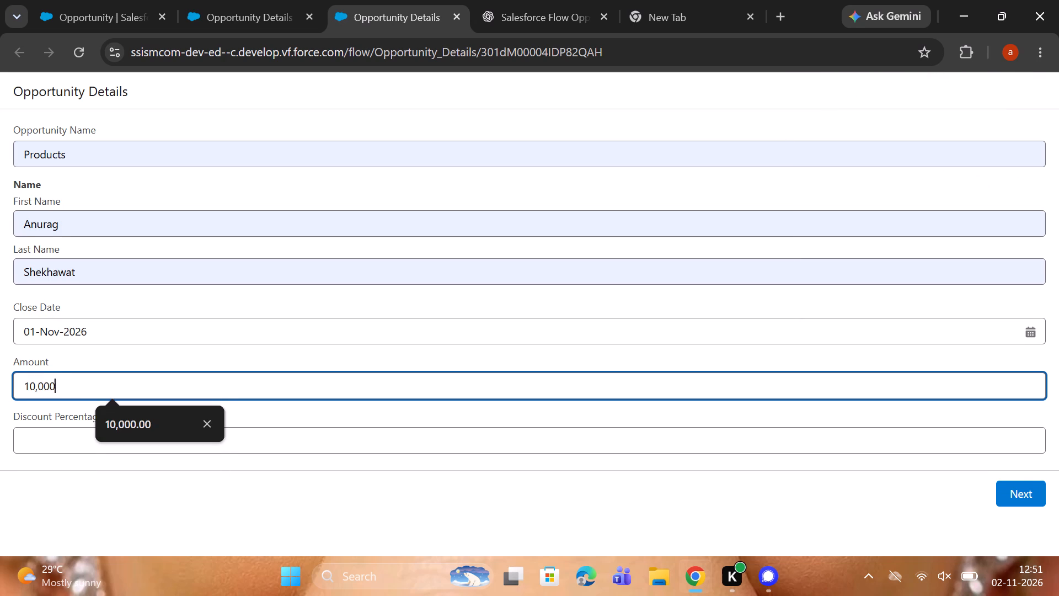
pyautogui.click(66, 431)
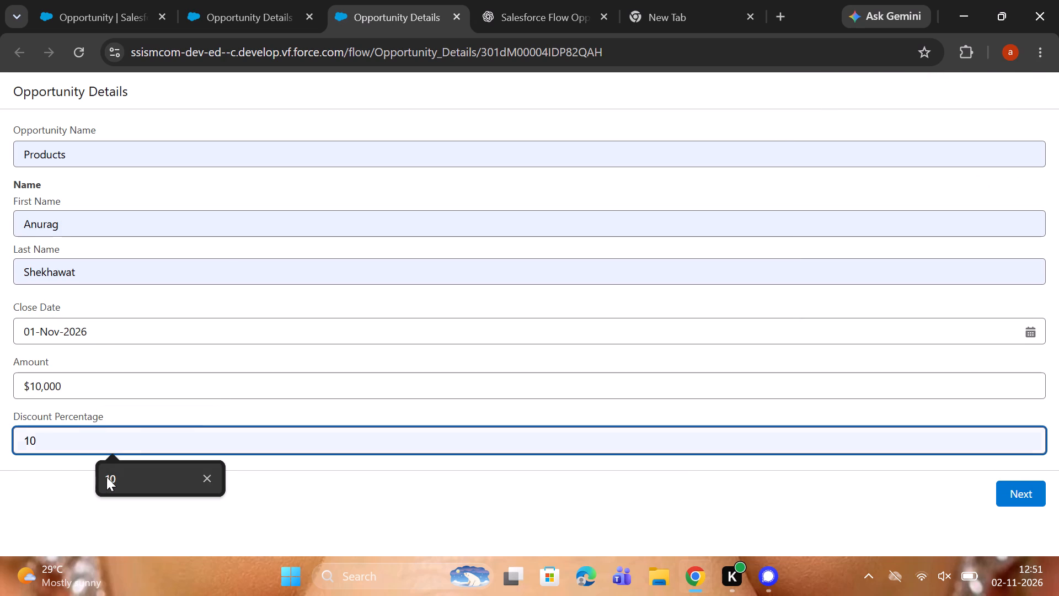
pyautogui.click(111, 477)
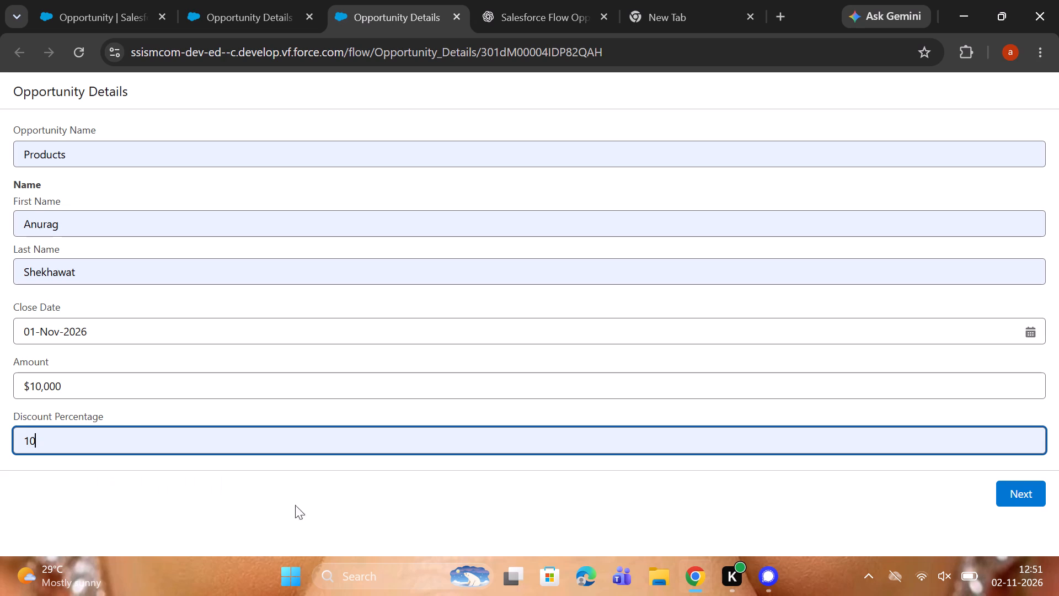
pyautogui.click(1010, 493)
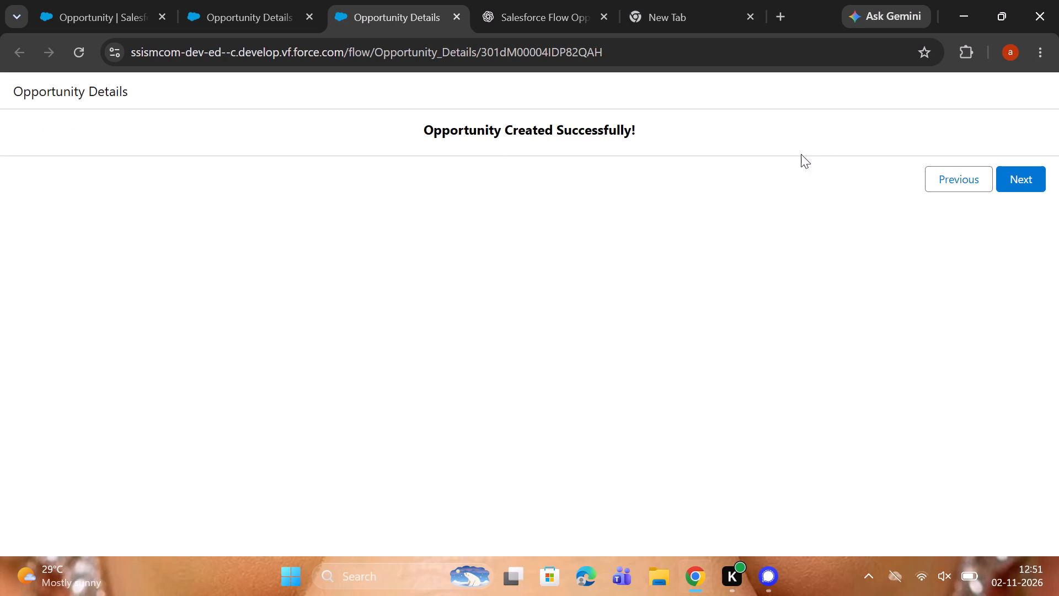
pyautogui.click(1028, 171)
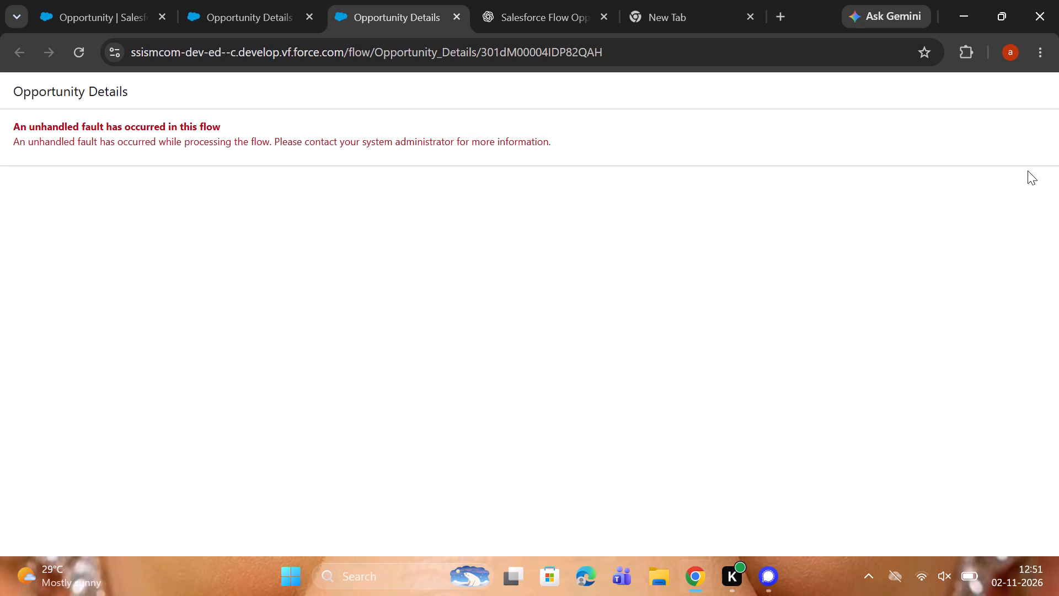
pyautogui.hscroll(-2, 1049, 166)
# Close the ChatGPT tab, return to the flow and enable manual variable assignment in the Create Opportunity element, reviewing its field values.
pyautogui.click(606, 11)
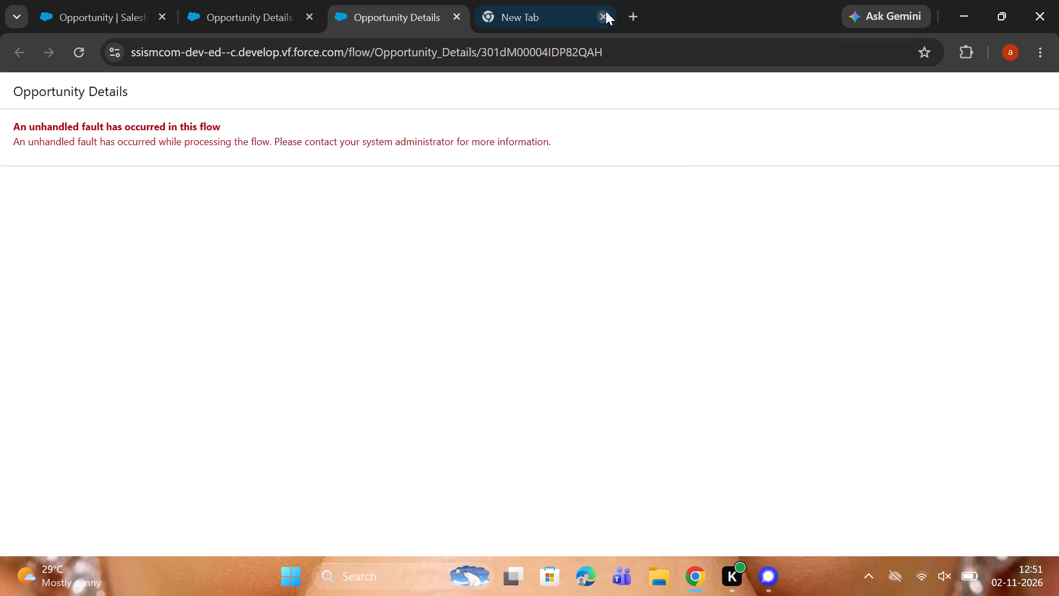
pyautogui.click(272, 11)
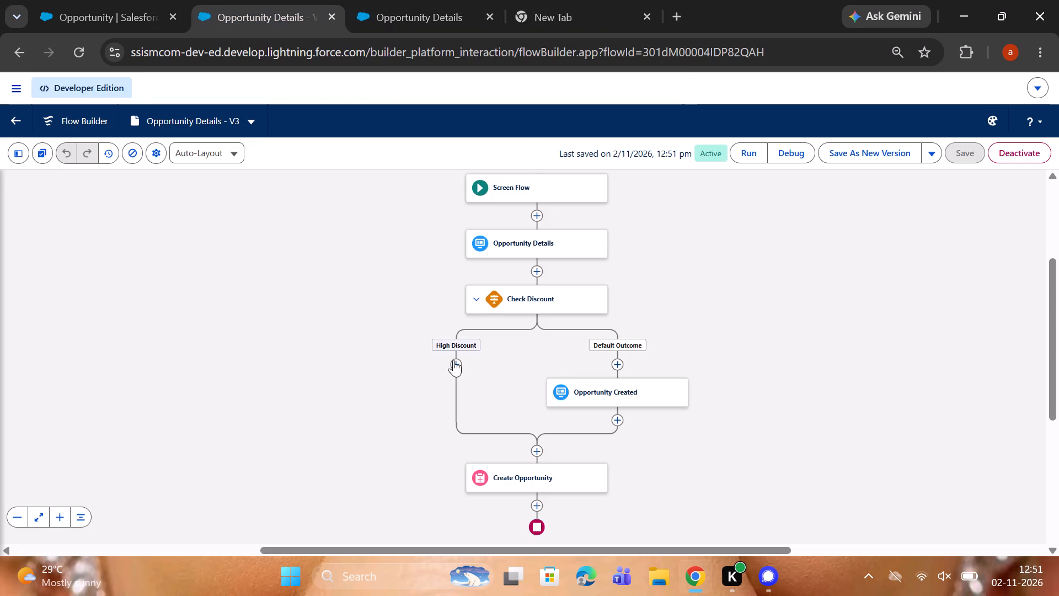
pyautogui.scroll(-1, 453, 360)
pyautogui.click(528, 450)
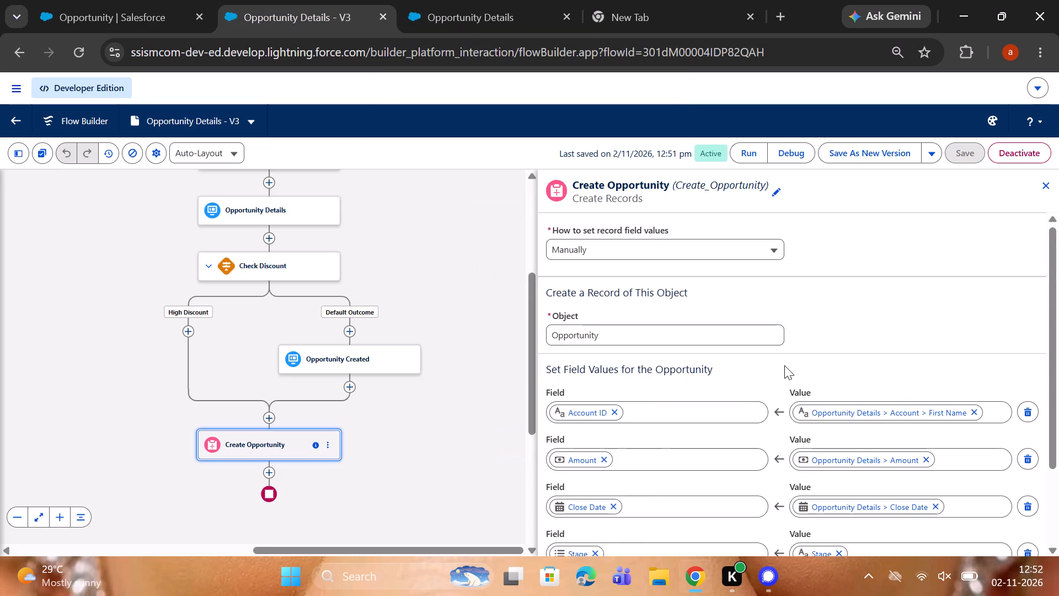
pyautogui.scroll(-3, 784, 365)
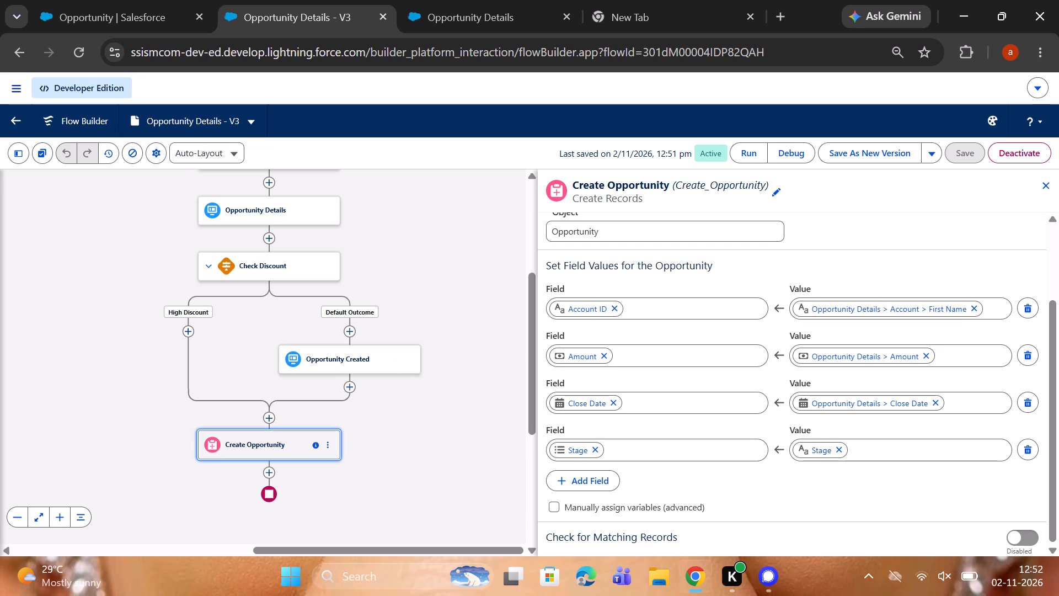
pyautogui.click(550, 504)
pyautogui.scroll(-2, 616, 498)
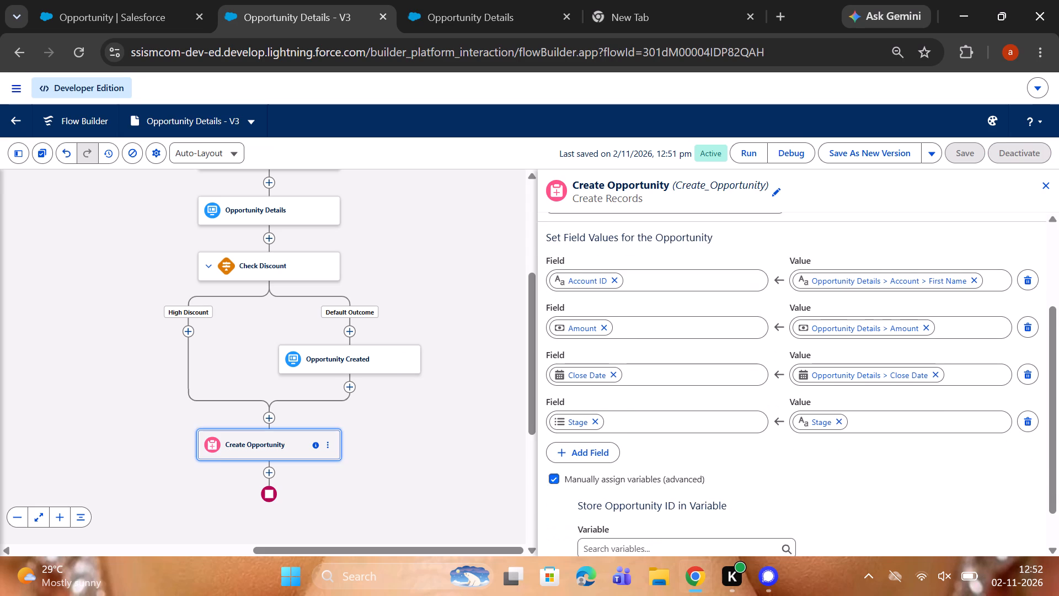
pyautogui.click(616, 501)
pyautogui.click(842, 493)
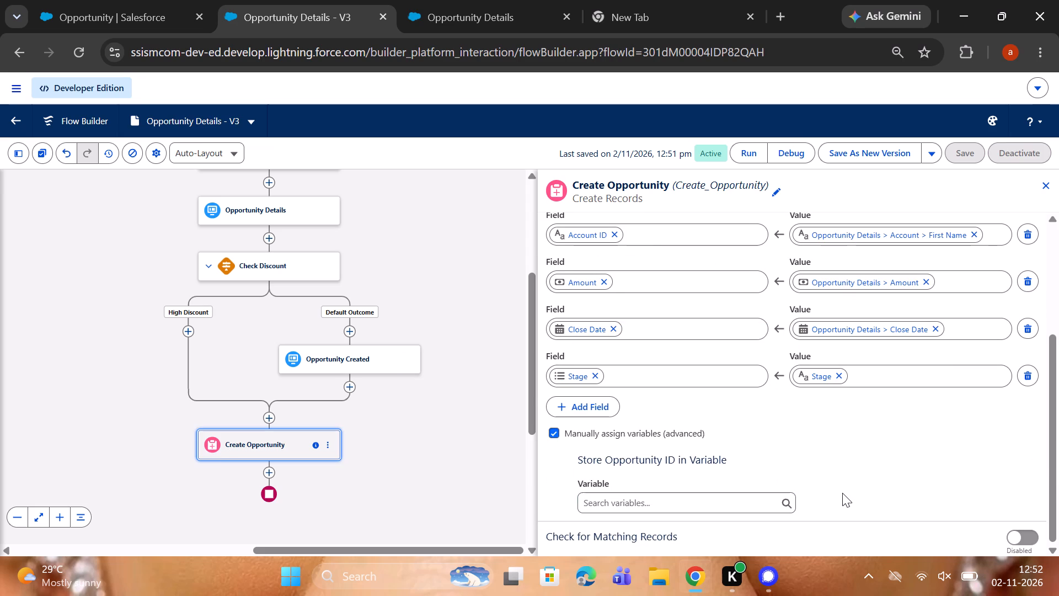
pyautogui.scroll(-1, 800, 469)
pyautogui.scroll(2, 800, 469)
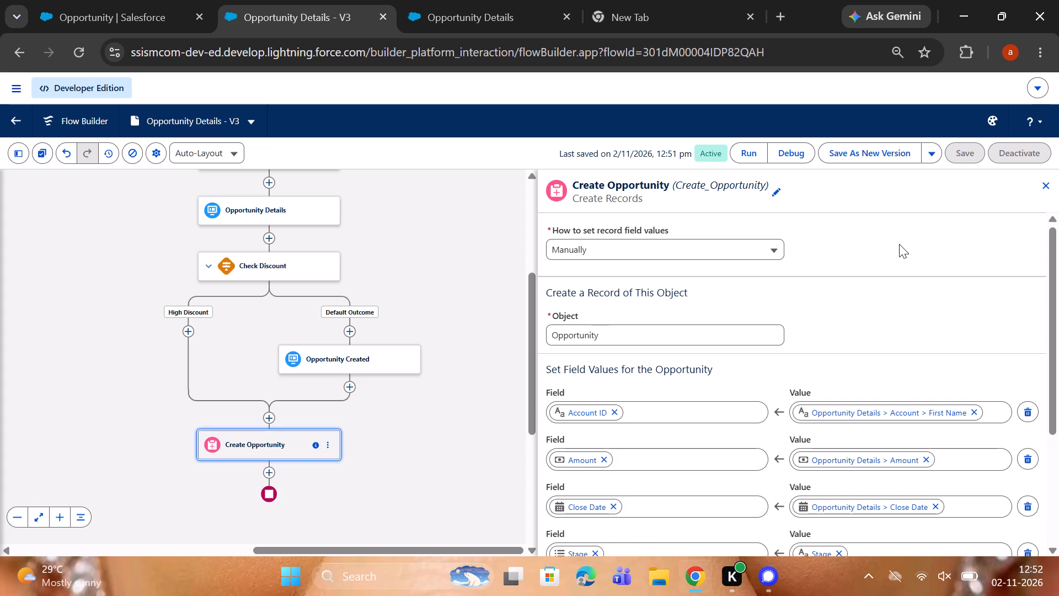
pyautogui.click(1044, 187)
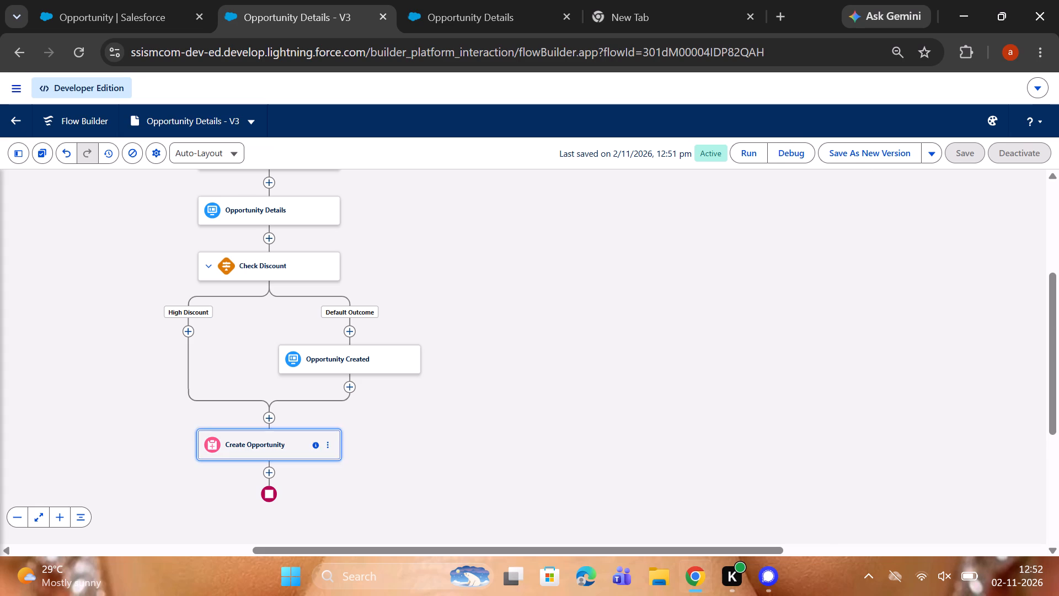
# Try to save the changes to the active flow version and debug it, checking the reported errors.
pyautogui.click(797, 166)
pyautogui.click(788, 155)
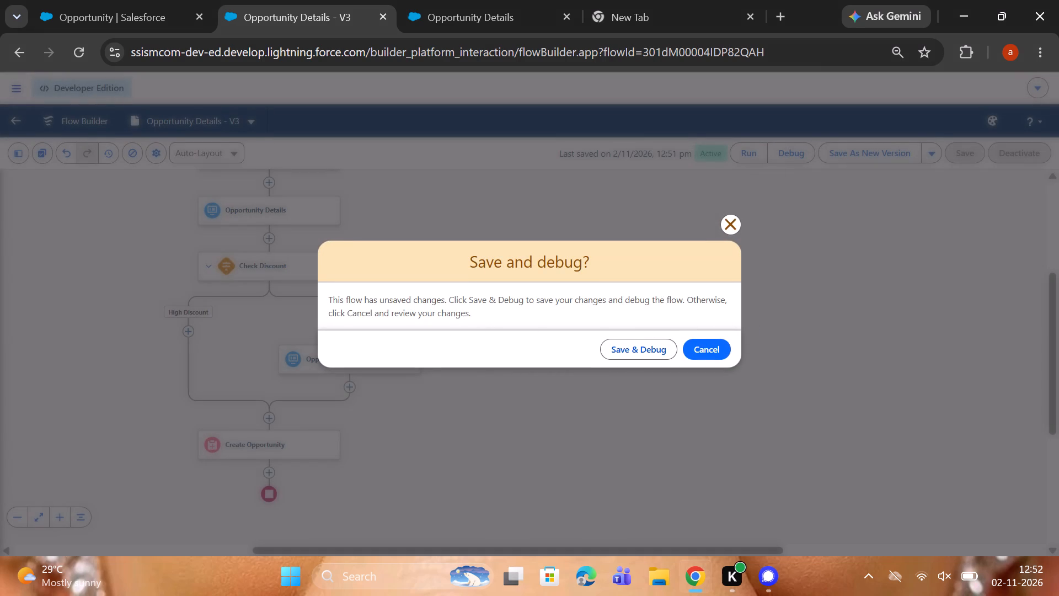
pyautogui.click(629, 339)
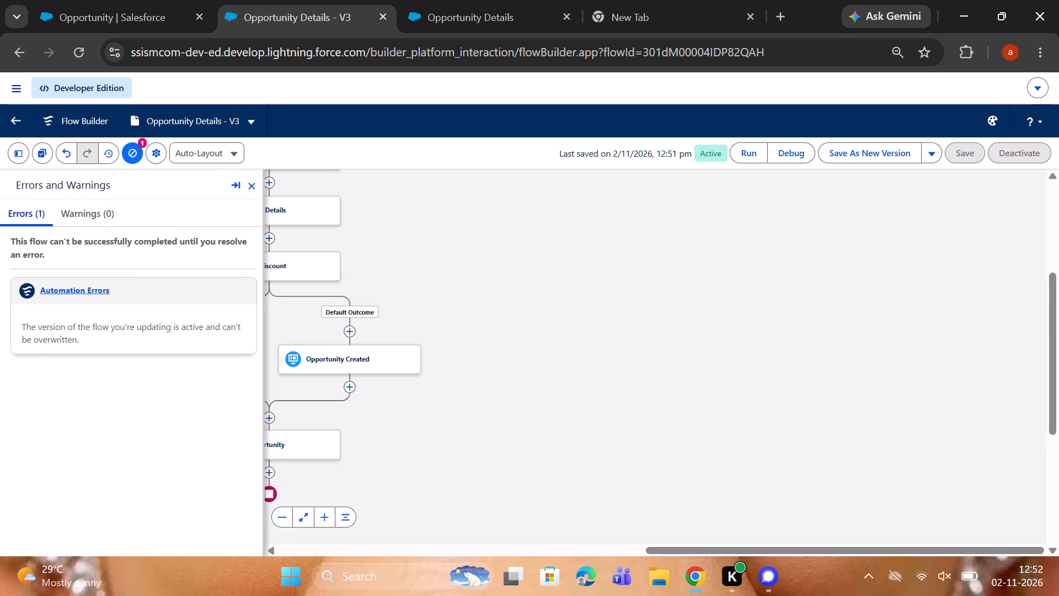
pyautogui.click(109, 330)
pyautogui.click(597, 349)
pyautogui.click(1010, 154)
# Save the changed Opportunity Details flow as a new version with the same flow label.
pyautogui.click(874, 147)
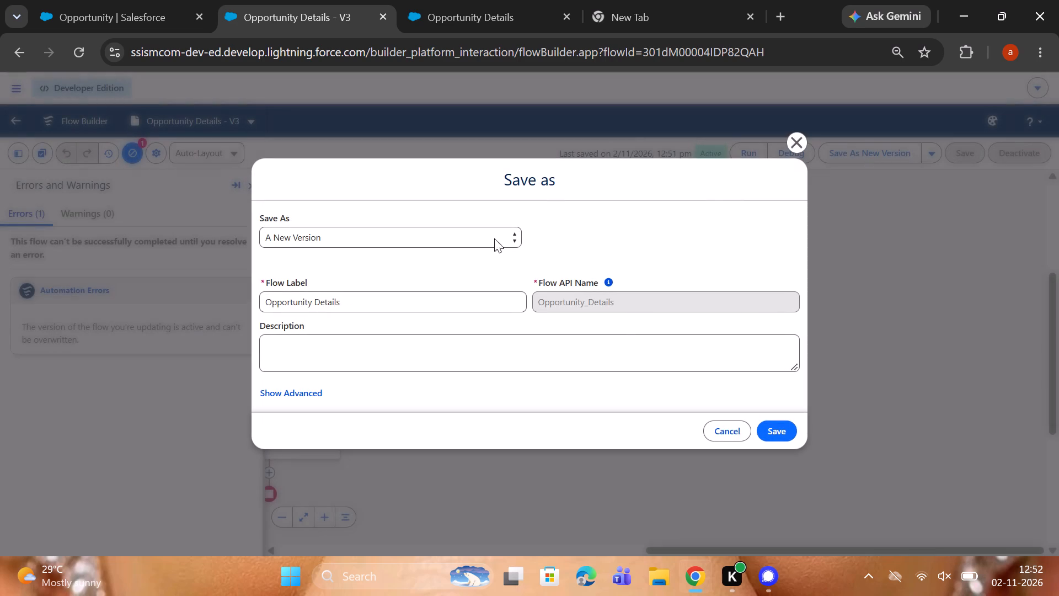
pyautogui.click(779, 421)
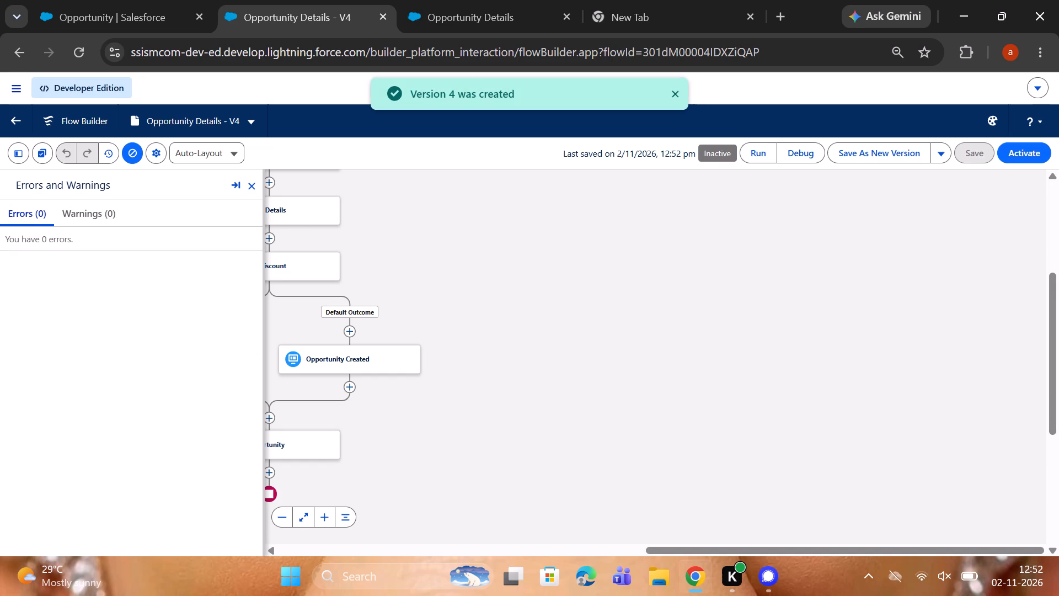
# Start a debug run of the newly saved flow version with the default debug options.
pyautogui.click(805, 154)
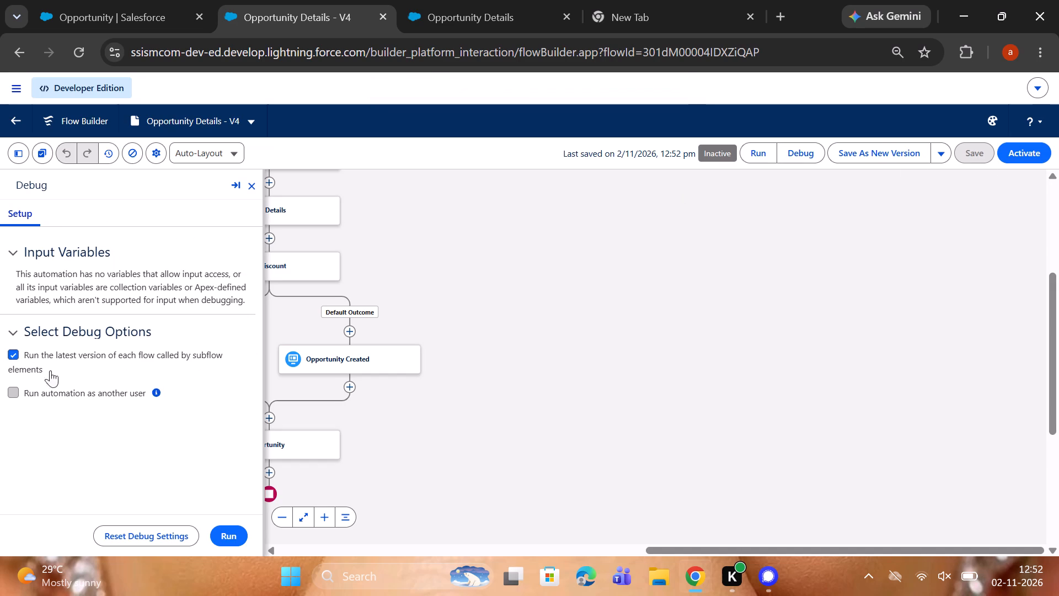
pyautogui.click(217, 532)
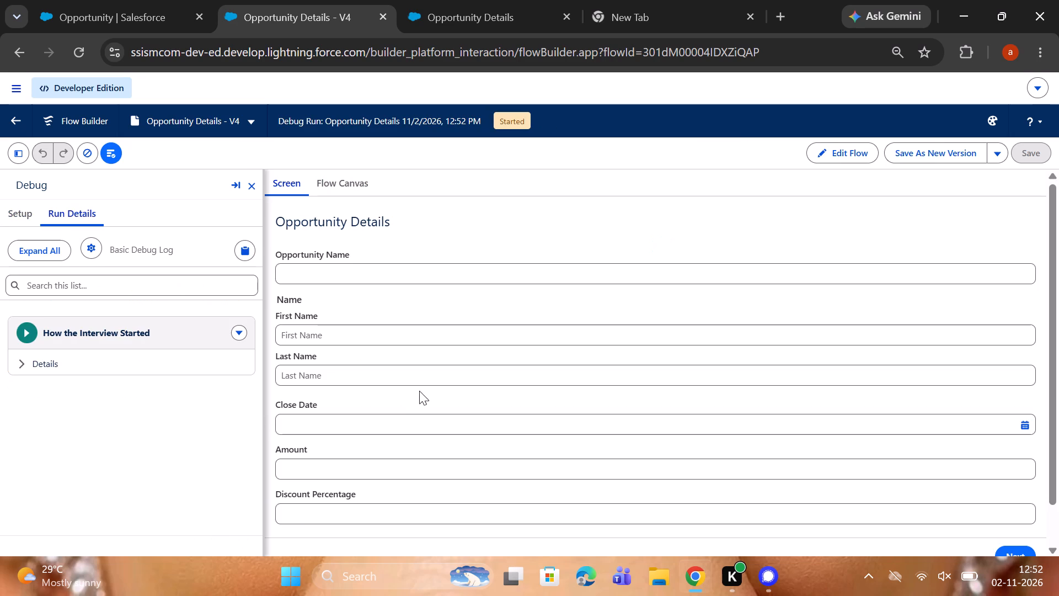
# Fill in the debug screen with opportunity name Products, the first suggested first and last names, and close date 05-Dec-2026.
pyautogui.click(323, 276)
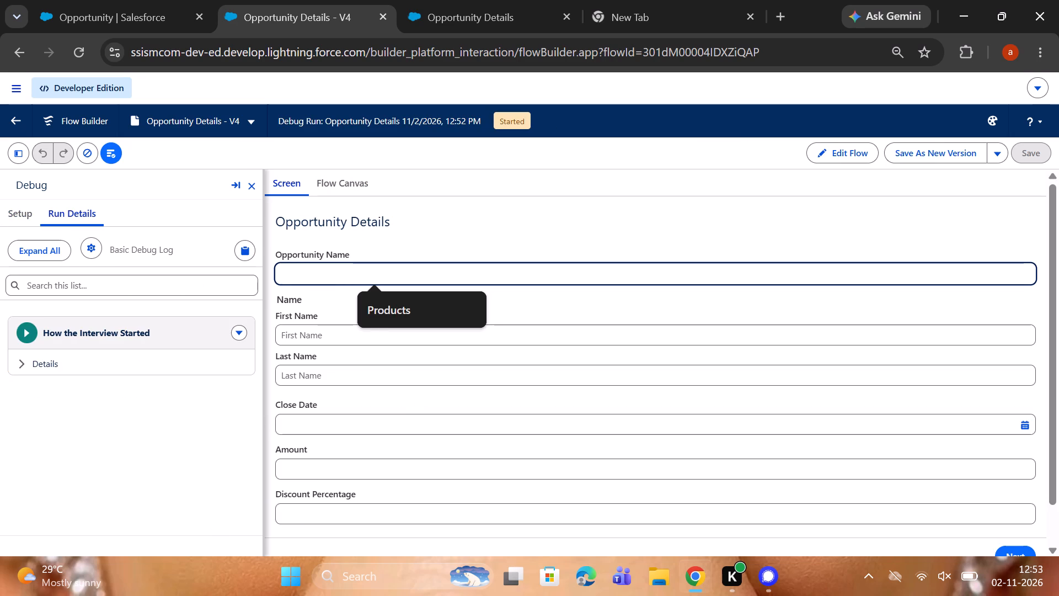
pyautogui.click(402, 319)
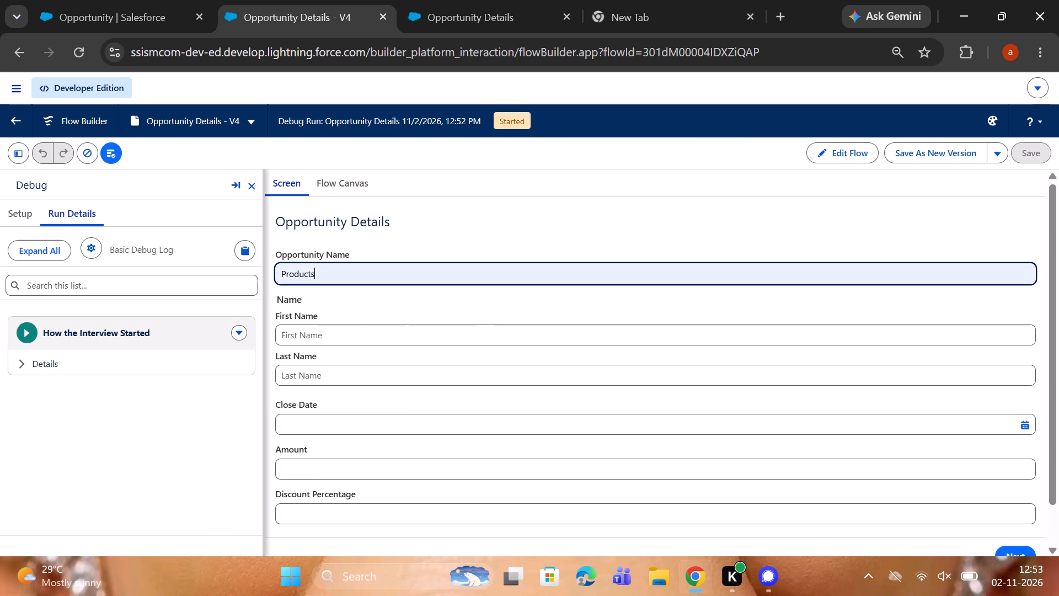
pyautogui.click(356, 333)
pyautogui.click(374, 368)
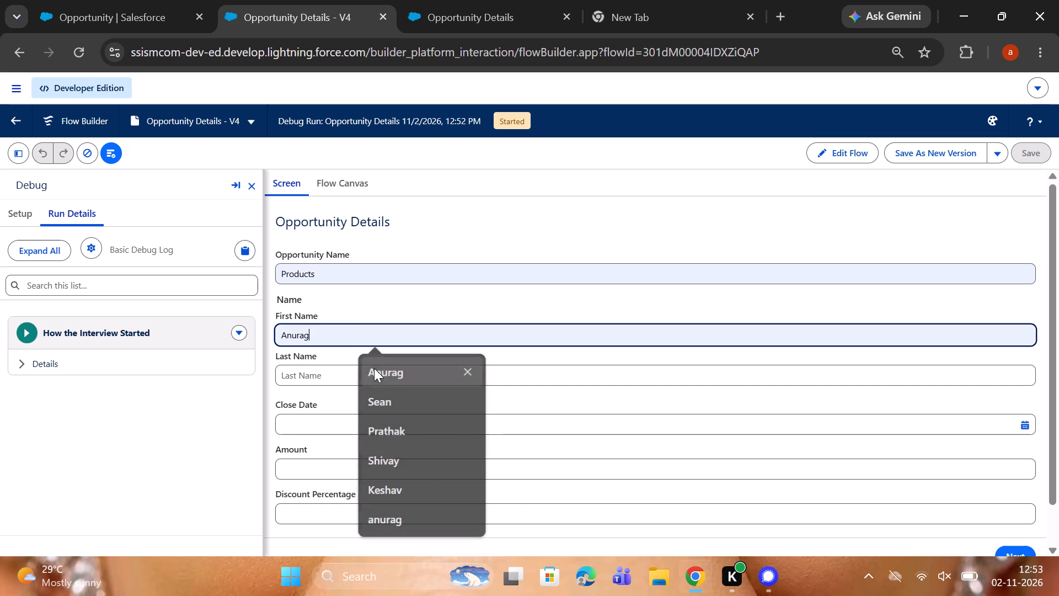
pyautogui.click(326, 375)
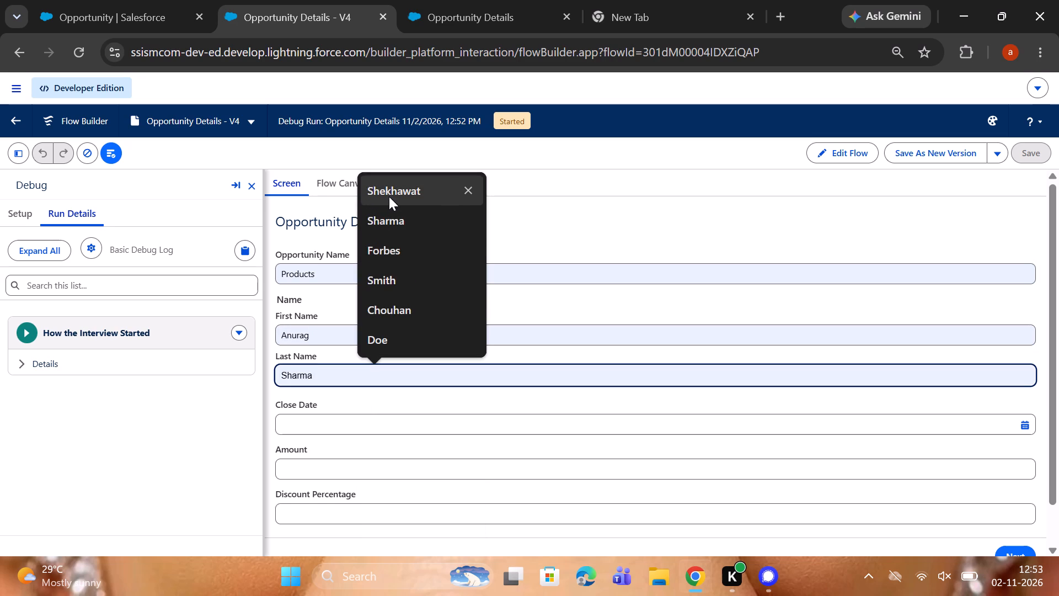
pyautogui.click(389, 196)
pyautogui.click(362, 421)
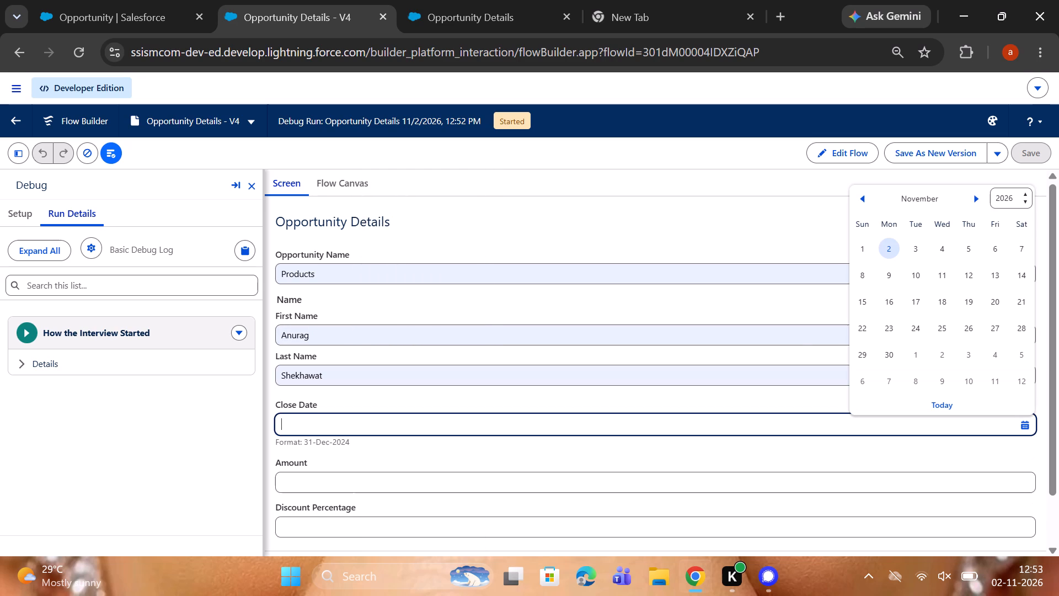
pyautogui.click(1015, 361)
# Set the amount to 50000 and the discount percentage to 20, and submit the Opportunity Details screen.
pyautogui.scroll(-2, 670, 489)
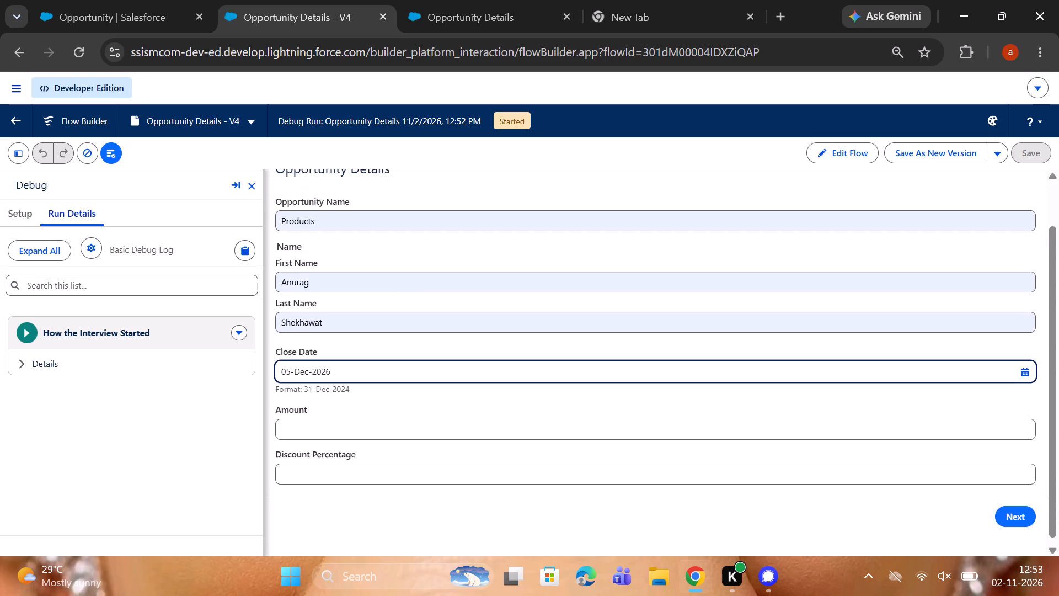
pyautogui.scroll(-1, 670, 489)
pyautogui.click(504, 429)
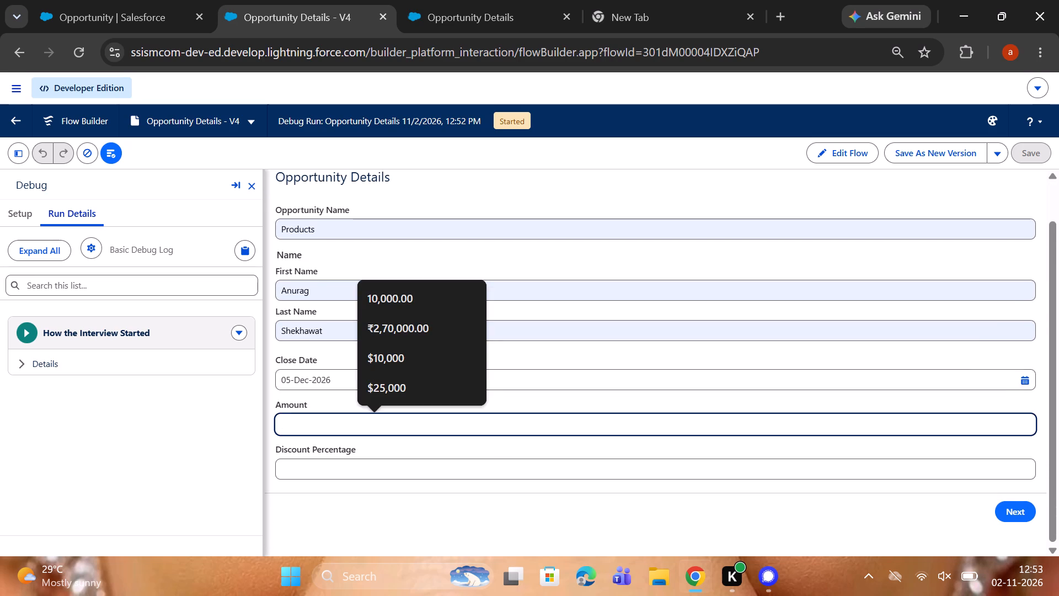
pyautogui.write('50')
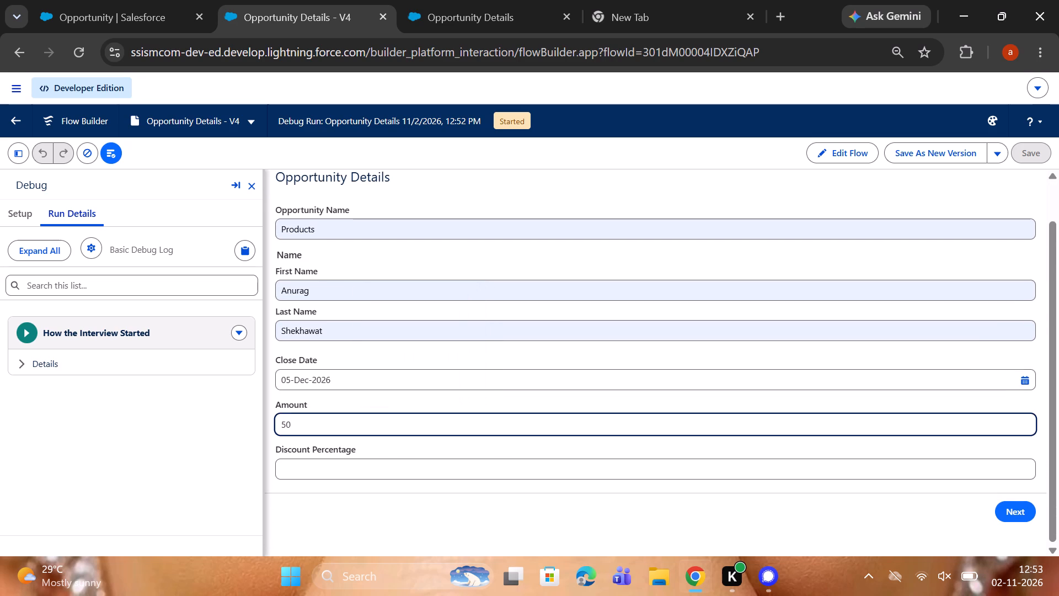
pyautogui.write('000')
pyautogui.click(386, 468)
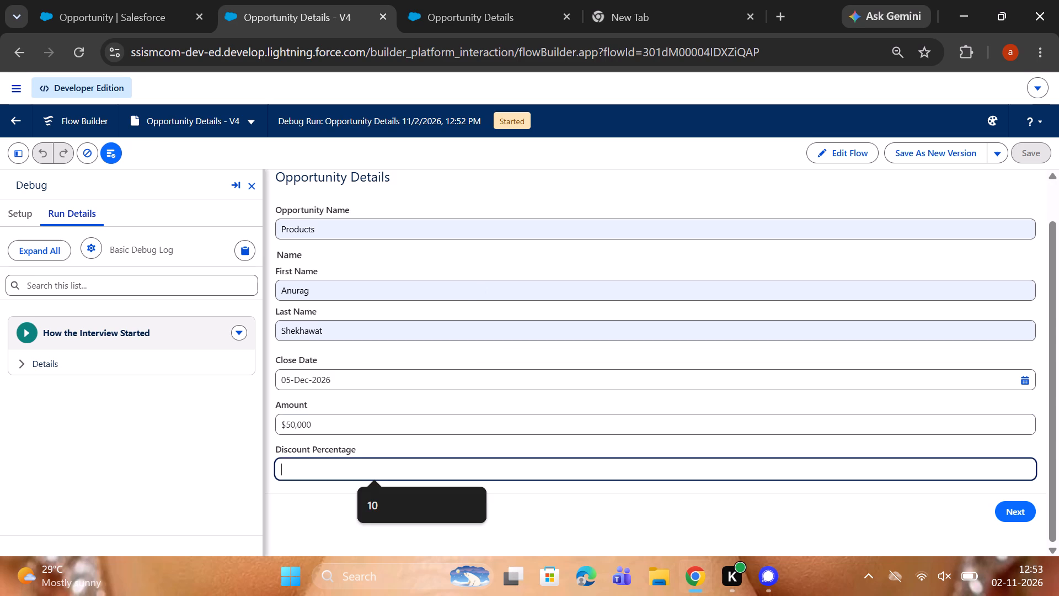
pyautogui.press('2')
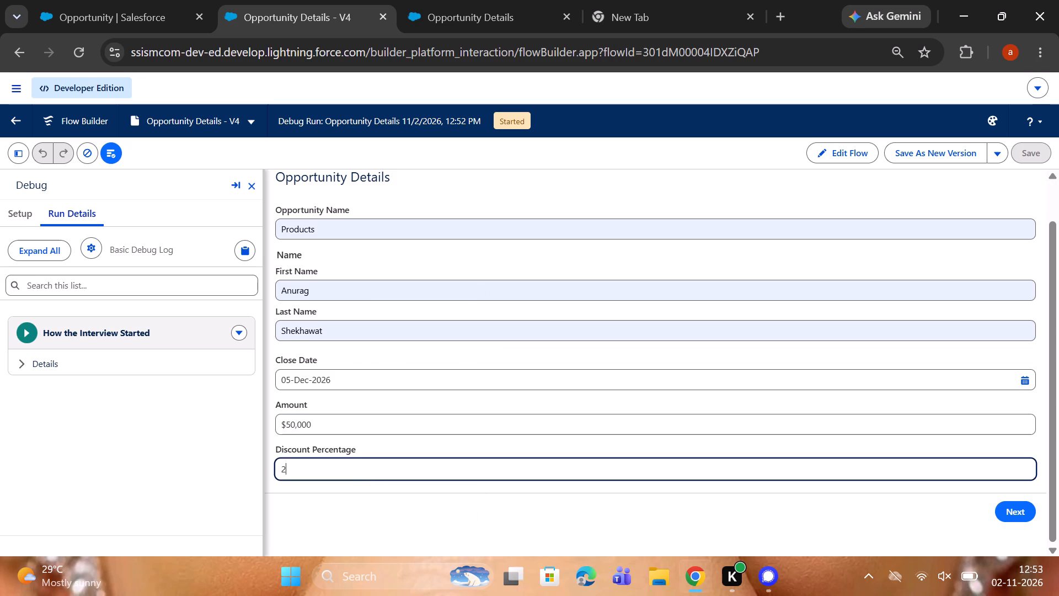
pyautogui.press('0')
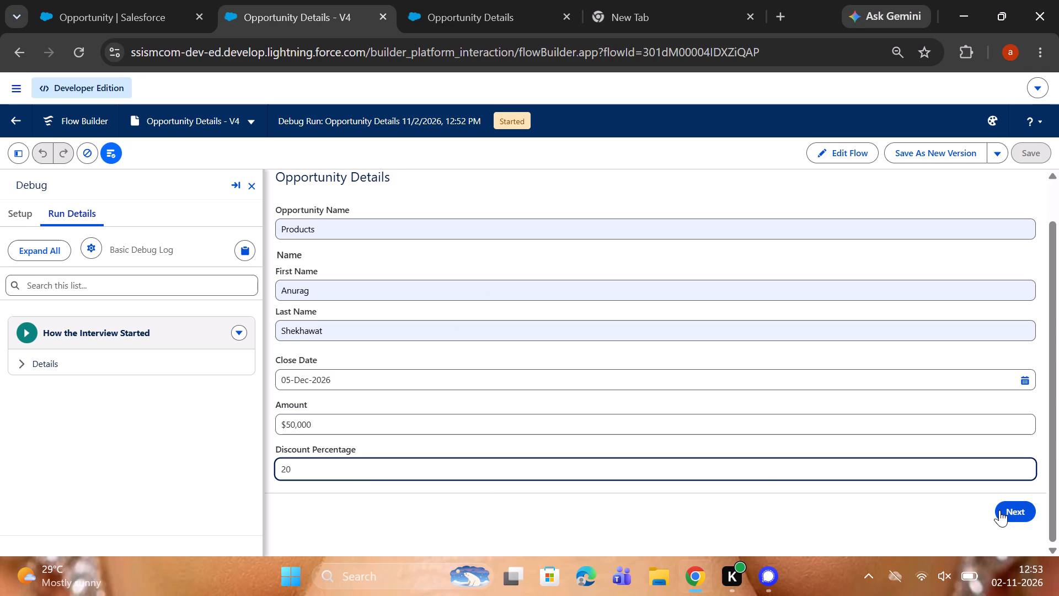
pyautogui.click(1002, 510)
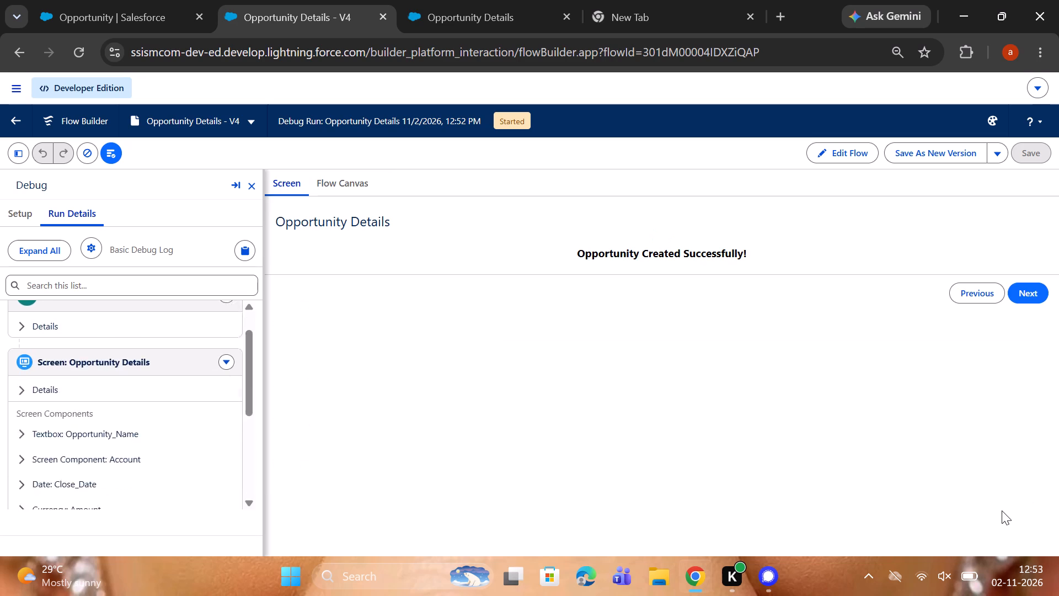
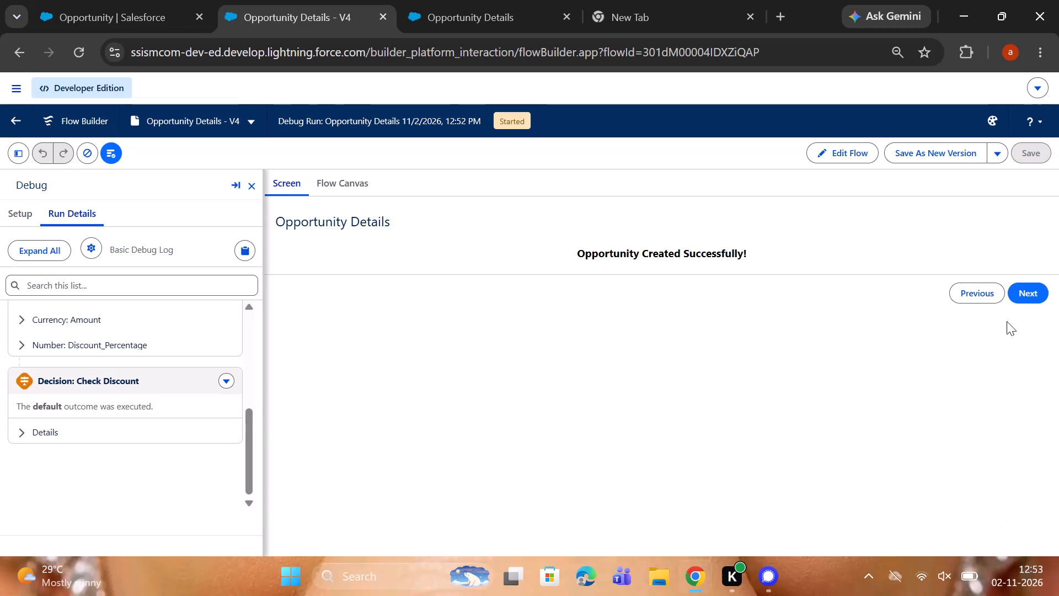
# Continue the debug run past the Opportunity Created screen, then review the Create Opportunity run details and the other open flow run.
pyautogui.click(1034, 296)
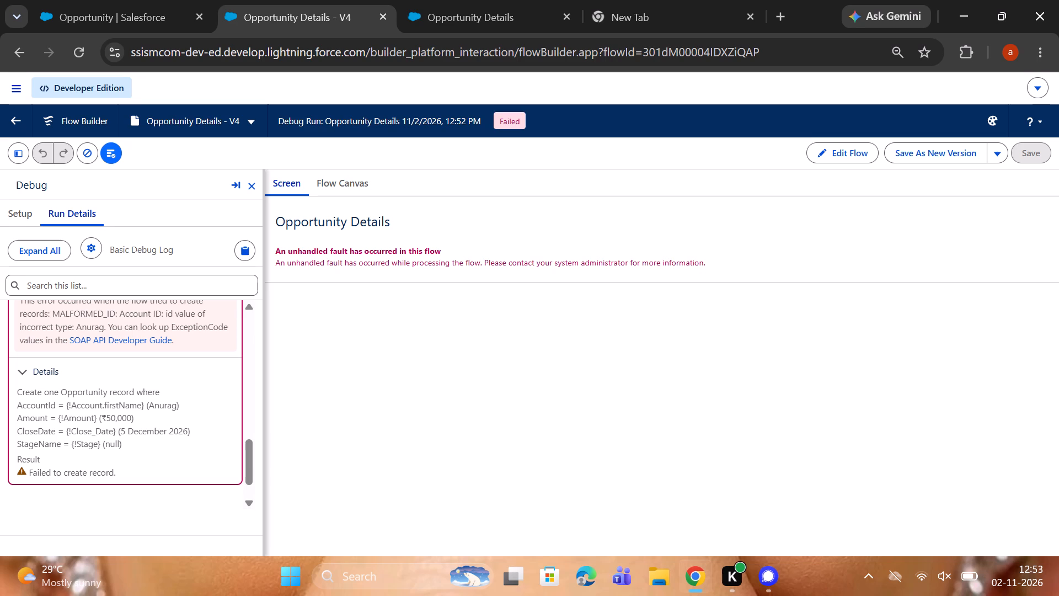
pyautogui.click(102, 456)
pyautogui.click(454, 36)
pyautogui.click(461, 15)
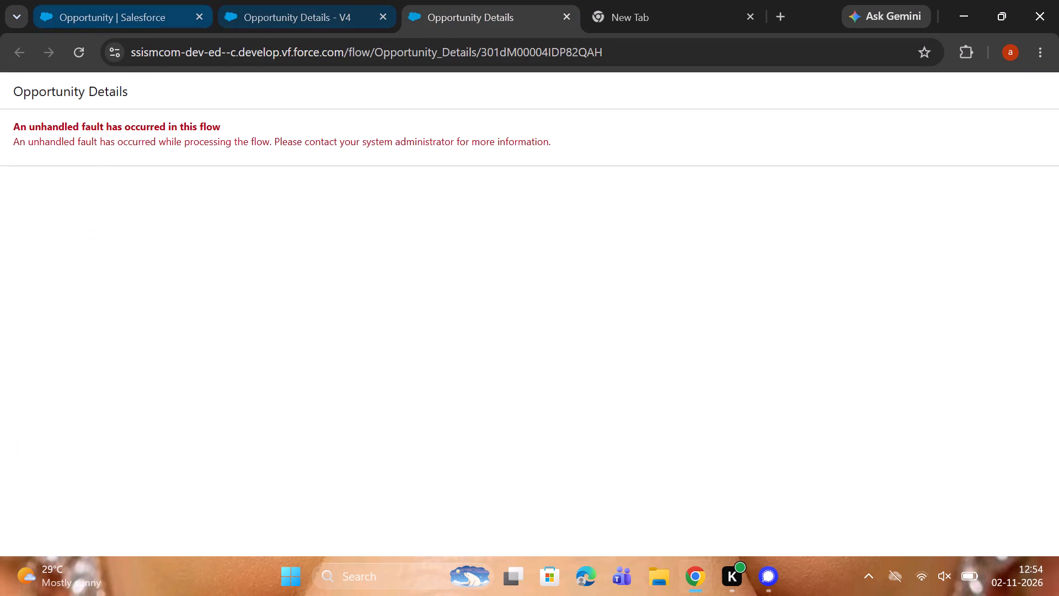
pyautogui.click(296, 0)
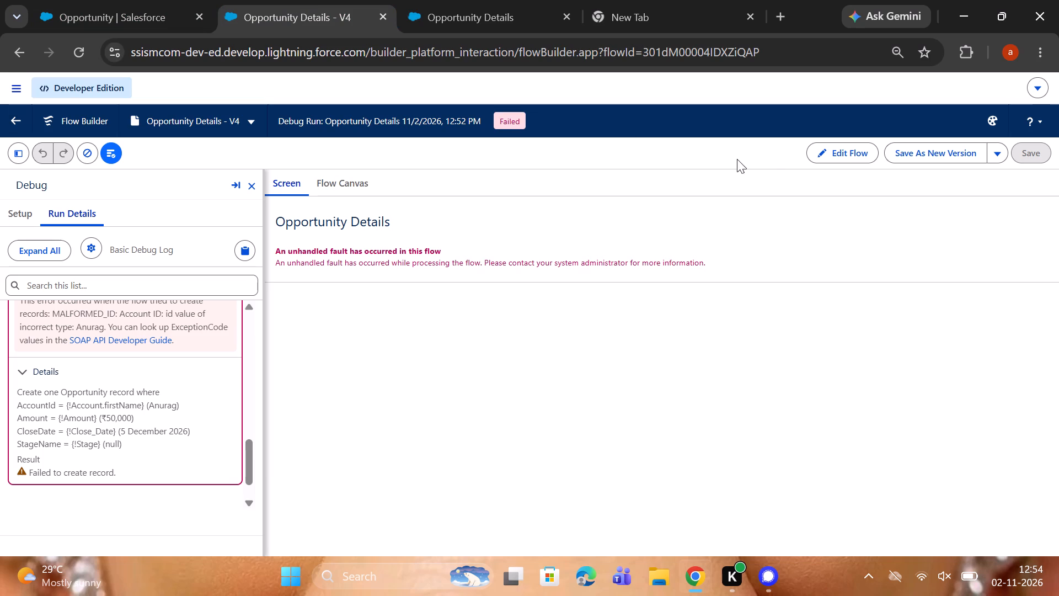
# Return to editing the flow and review the High Discount outcome conditions of the Check Discount decision.
pyautogui.click(852, 147)
pyautogui.scroll(-1, 552, 306)
pyautogui.click(563, 264)
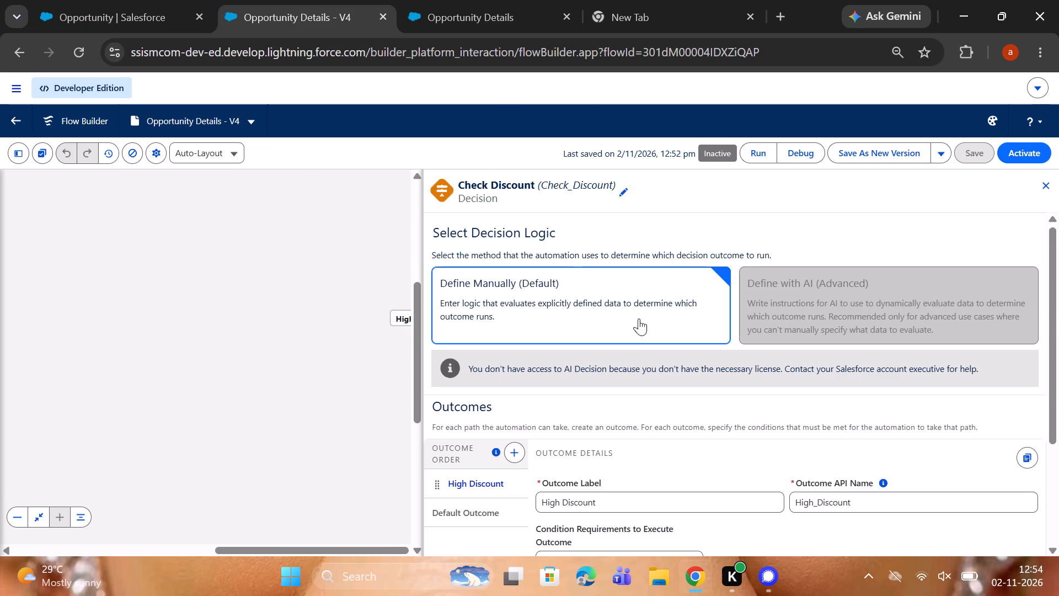
pyautogui.scroll(-4, 692, 374)
pyautogui.scroll(-2, 584, 452)
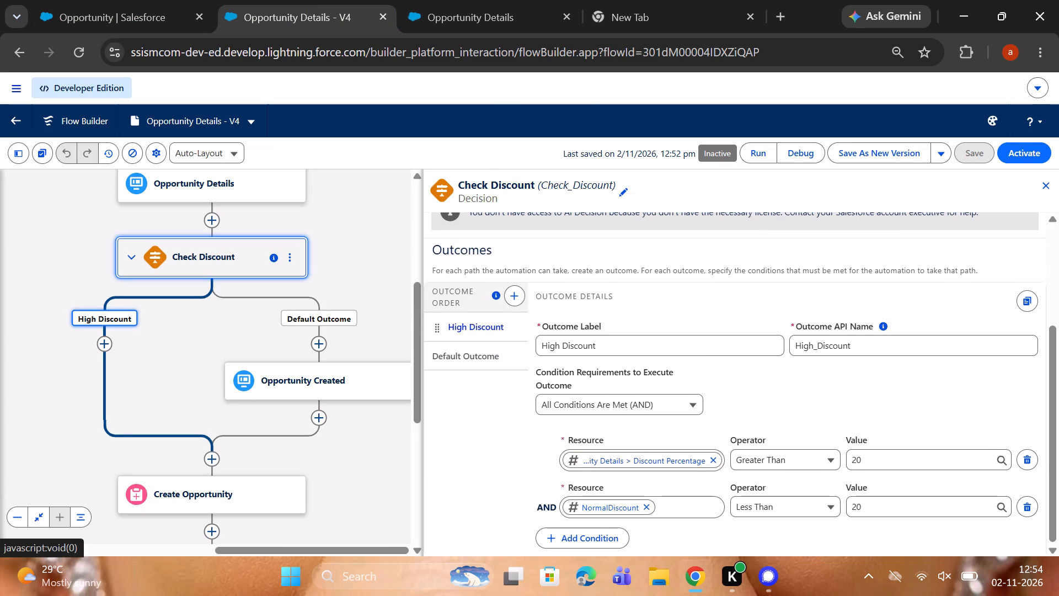
# Remove the Stage variable from the Stage field's value in the Create Opportunity element.
pyautogui.click(251, 493)
pyautogui.scroll(-3, 627, 409)
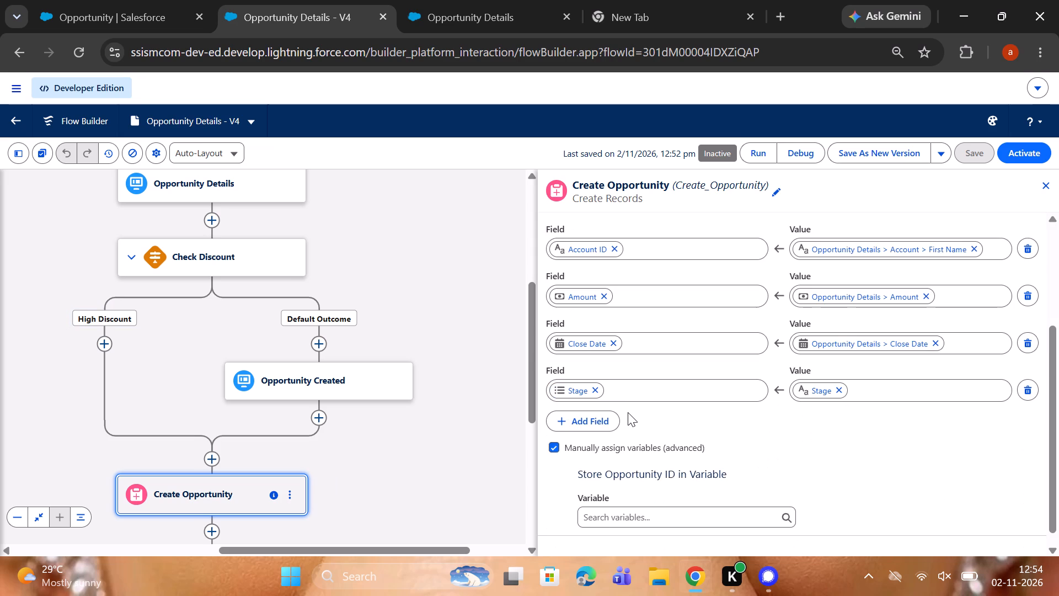
pyautogui.click(839, 378)
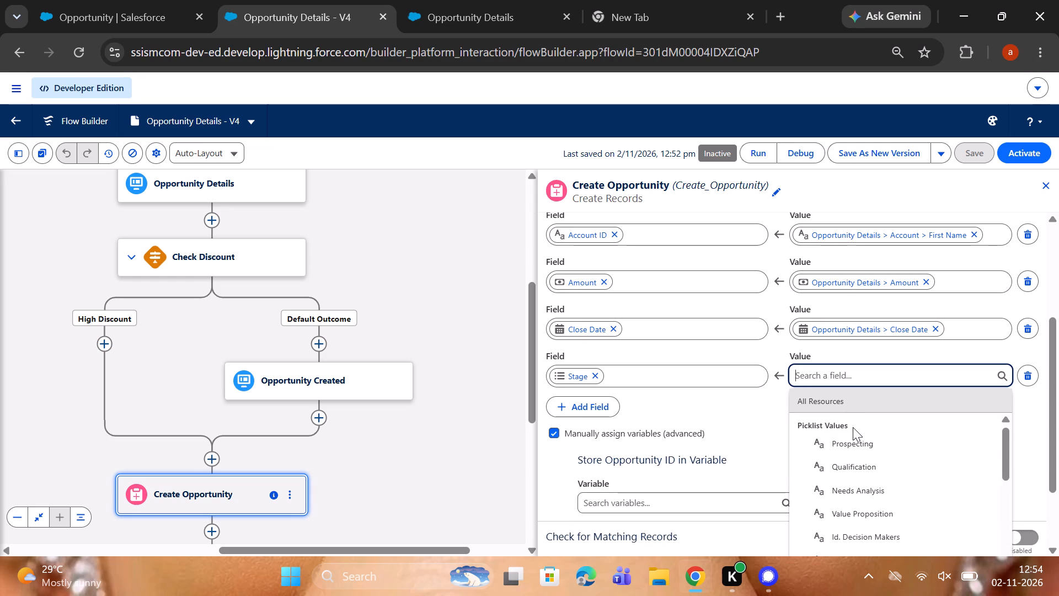
# Search the available resources and picklist values for a replacement value for the Stage field.
pyautogui.scroll(-1, 853, 427)
pyautogui.write('sat')
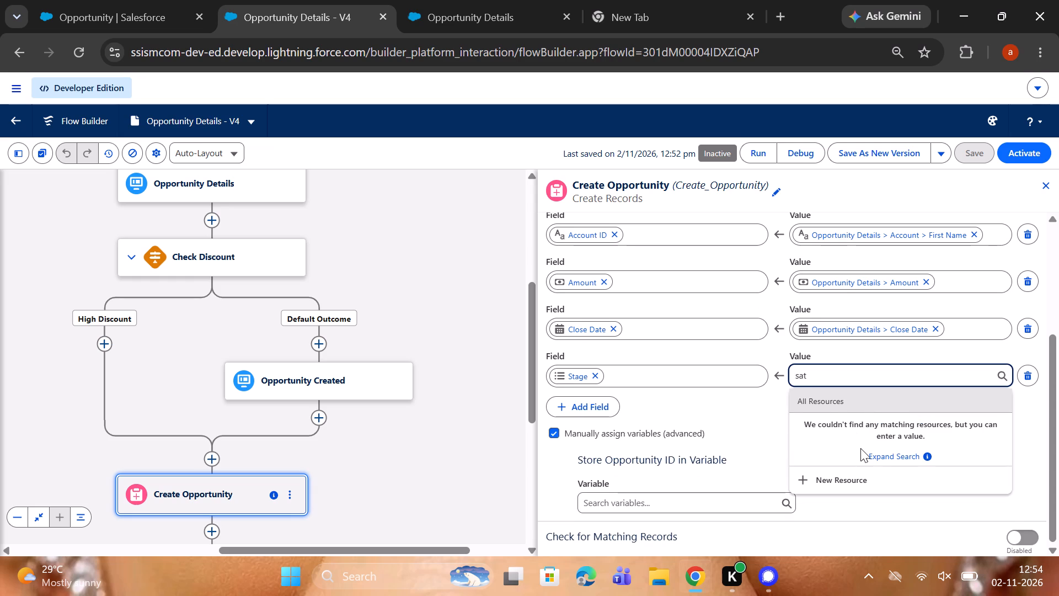
pyautogui.press('BackSpace')
pyautogui.press('BackSpace')
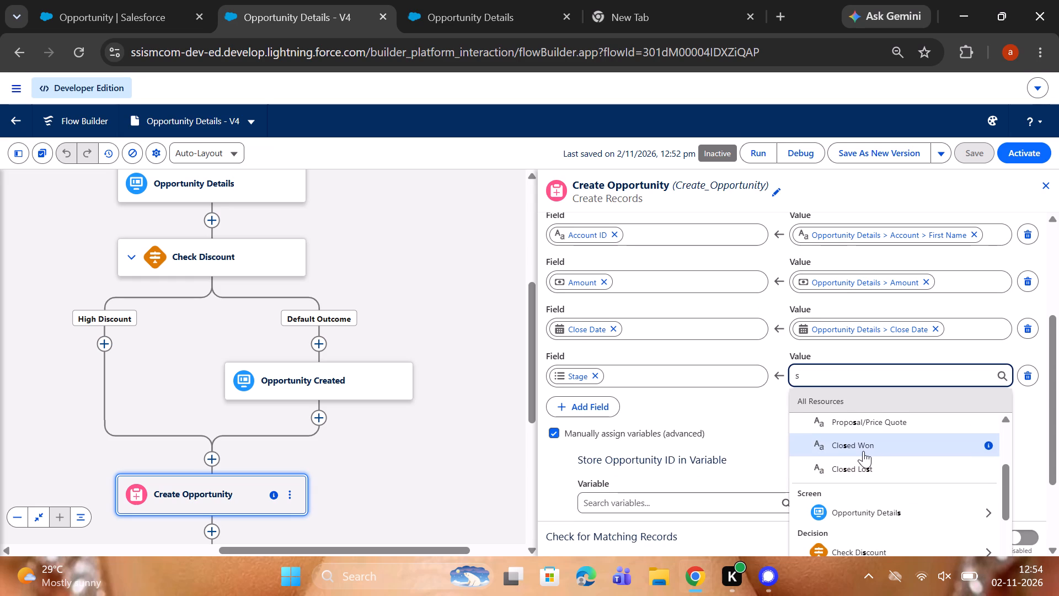
pyautogui.scroll(5, 863, 451)
pyautogui.scroll(-3, 863, 451)
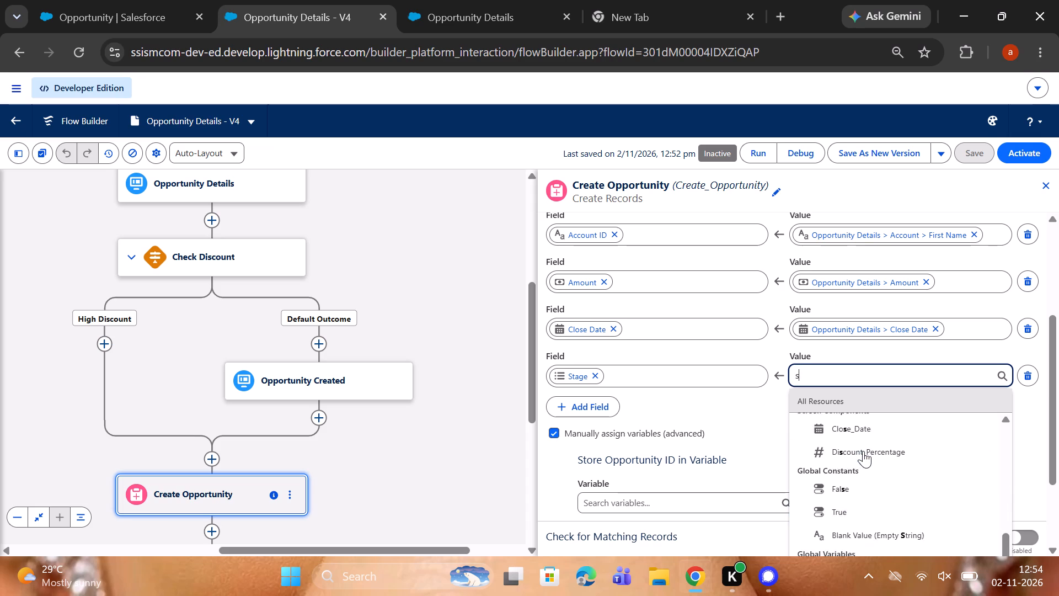
pyautogui.scroll(-1, 863, 451)
pyautogui.scroll(2, 863, 451)
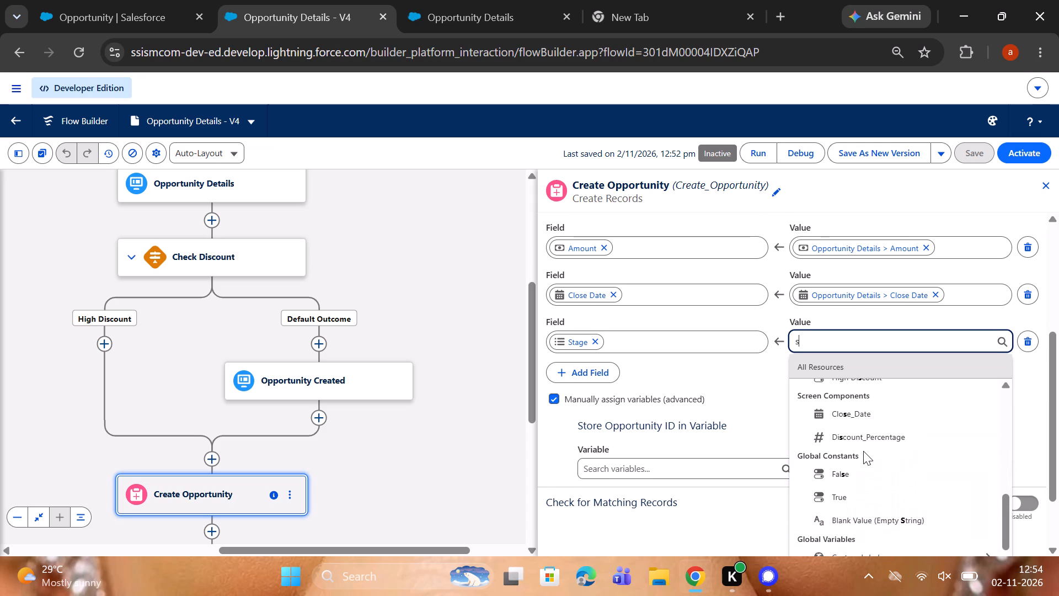
pyautogui.scroll(1, 863, 451)
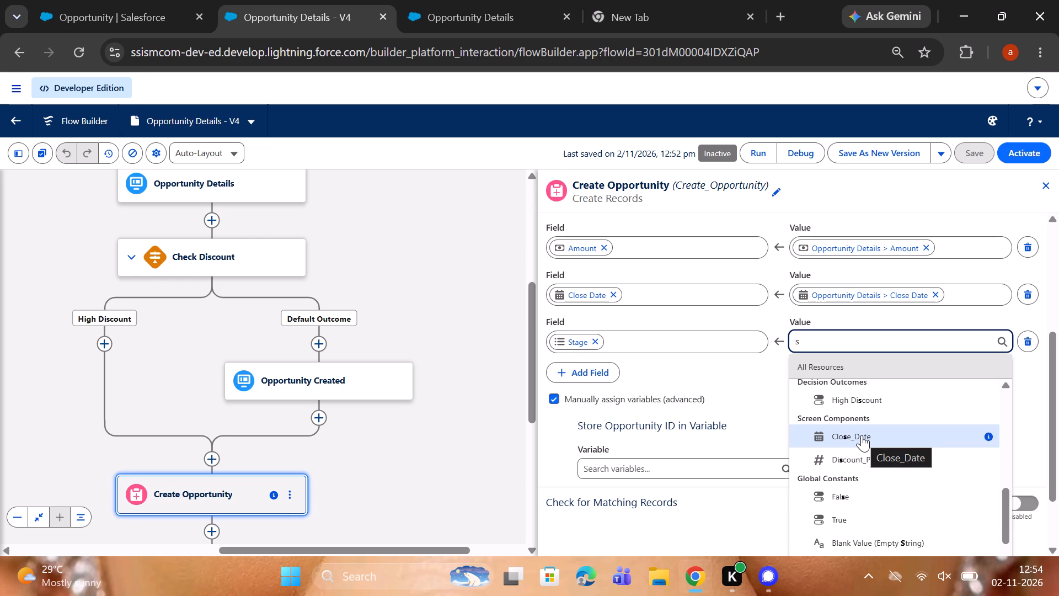
pyautogui.scroll(-1, 862, 435)
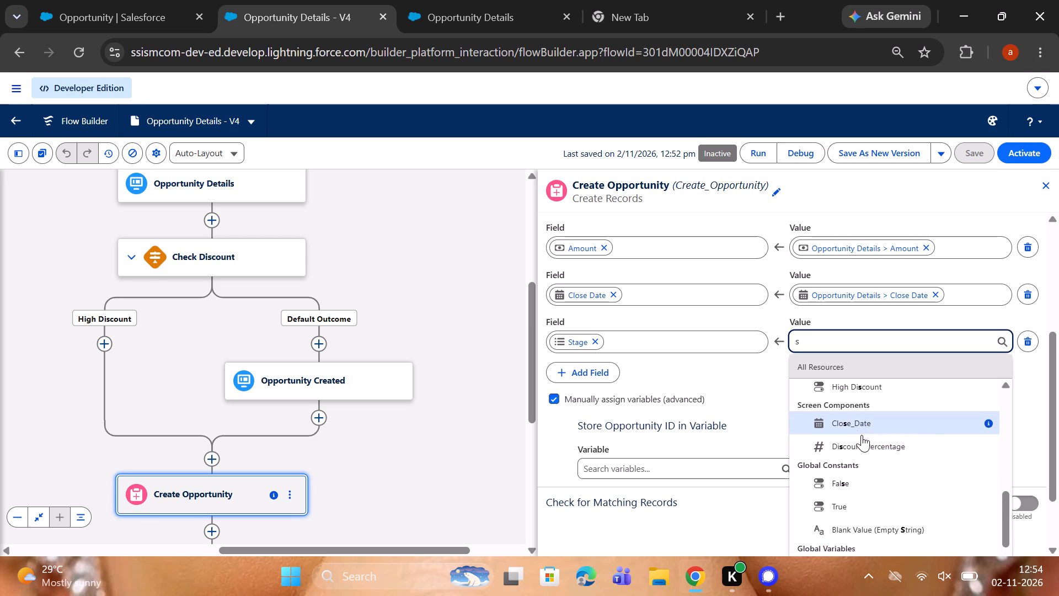
pyautogui.scroll(-1, 862, 435)
pyautogui.scroll(2, 862, 435)
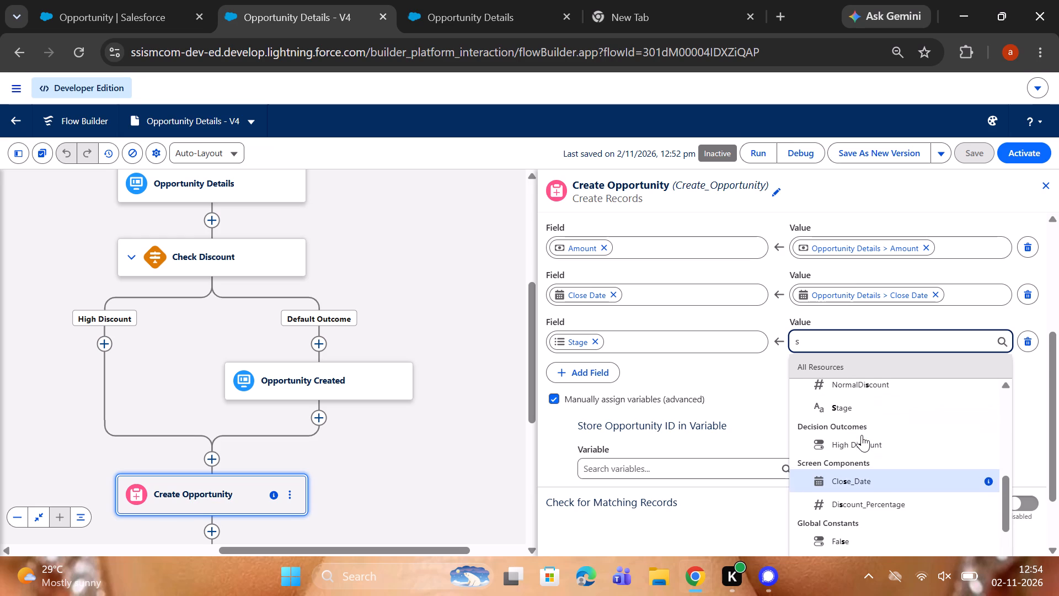
pyautogui.scroll(2, 862, 435)
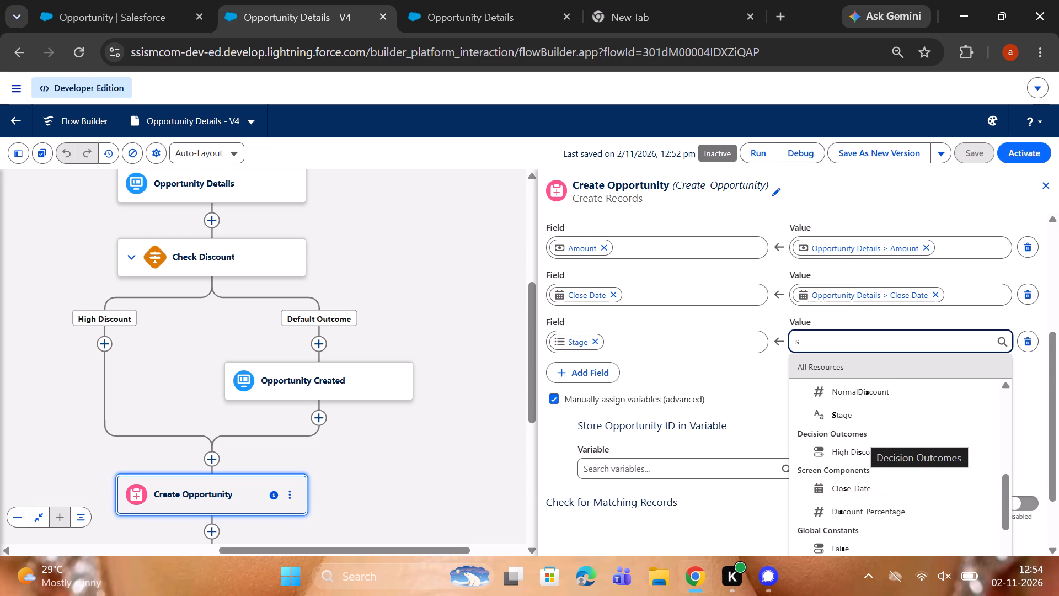
pyautogui.hscroll(-1, 862, 435)
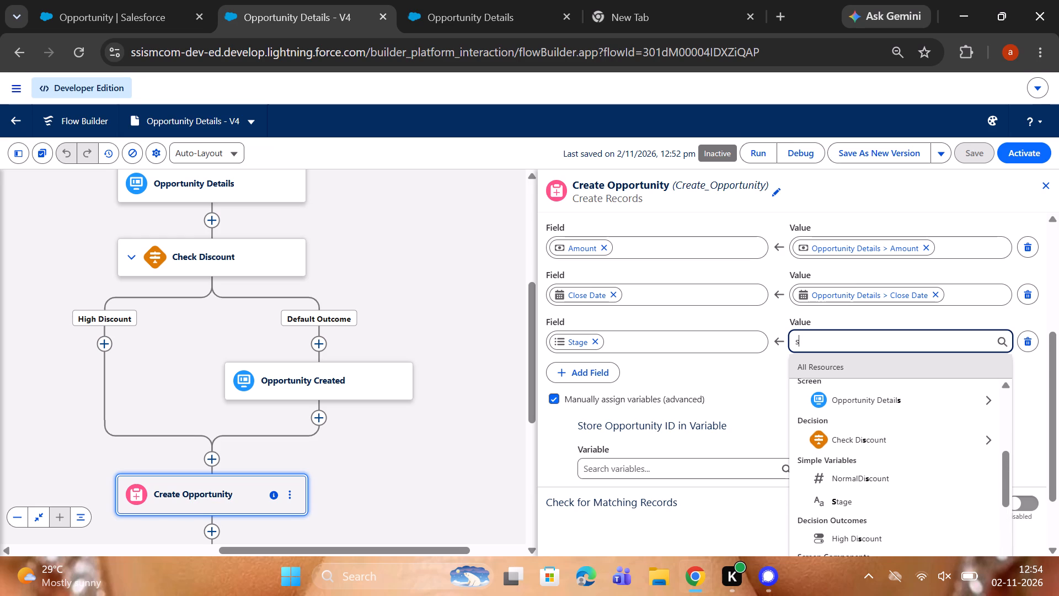
pyautogui.hscroll(-1, 862, 435)
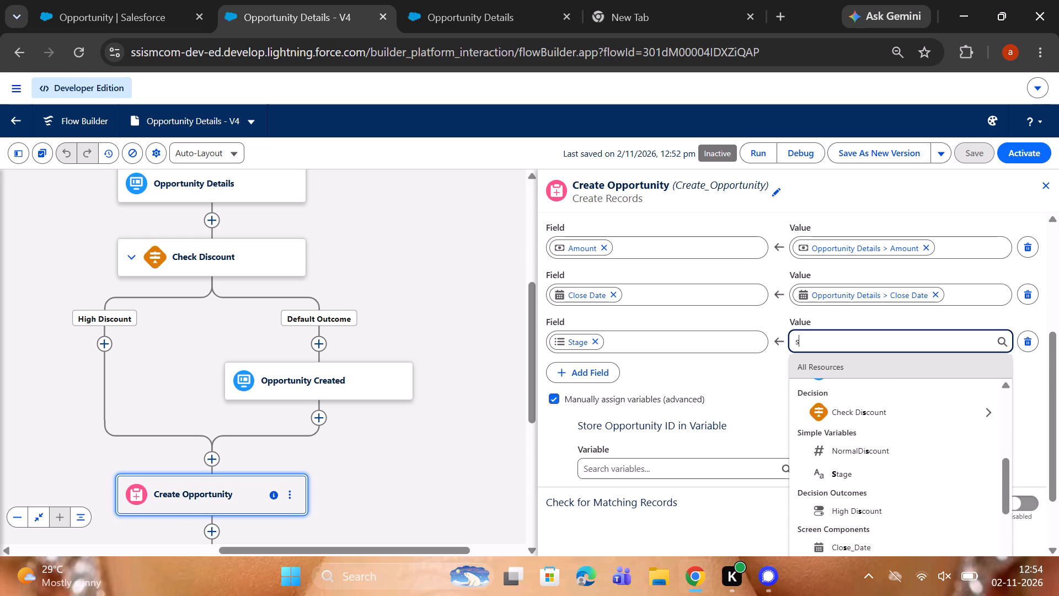
pyautogui.hscroll(-1, 862, 435)
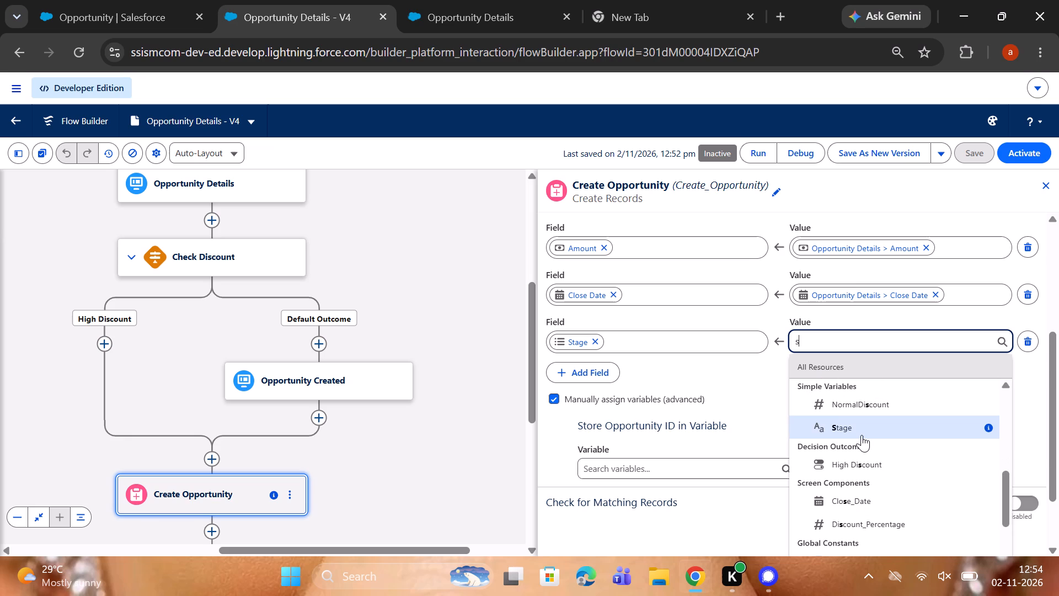
pyautogui.click(657, 387)
# Delete the Stage field row in Create Opportunity and add a new row for the Stage field.
pyautogui.click(1029, 371)
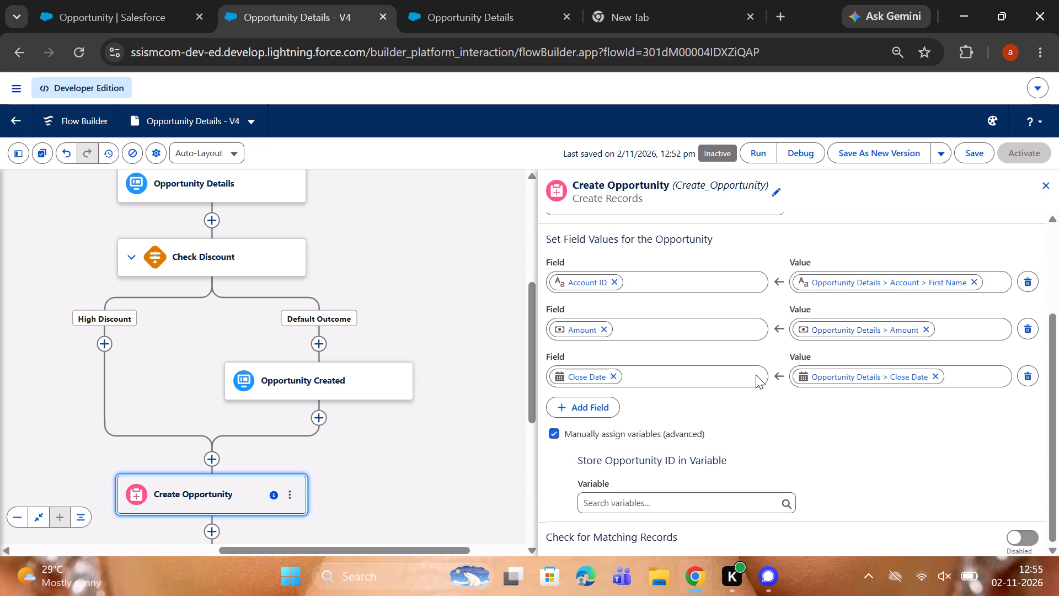
pyautogui.click(603, 411)
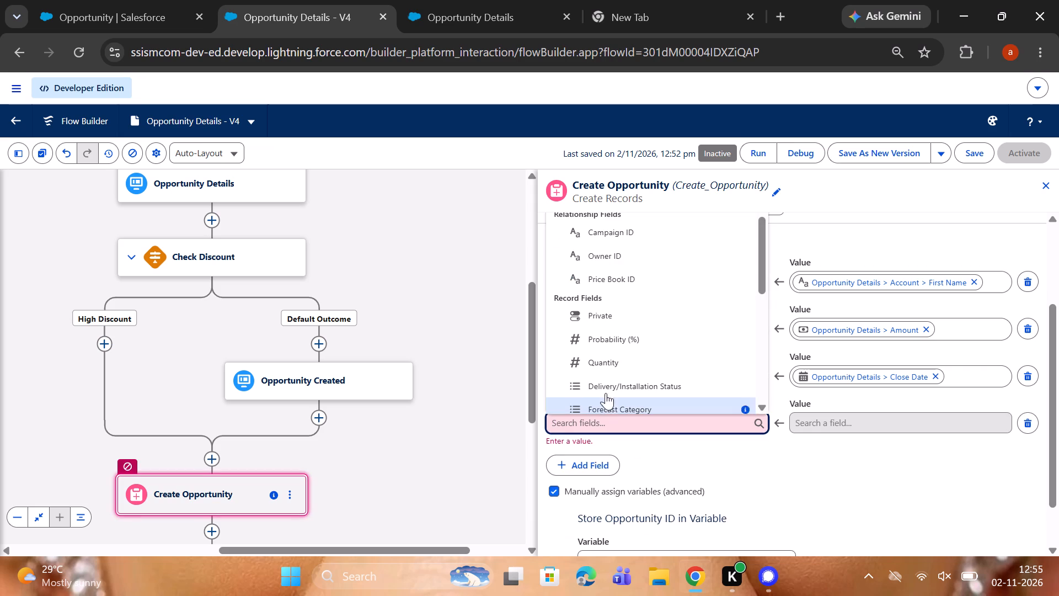
pyautogui.write('sa')
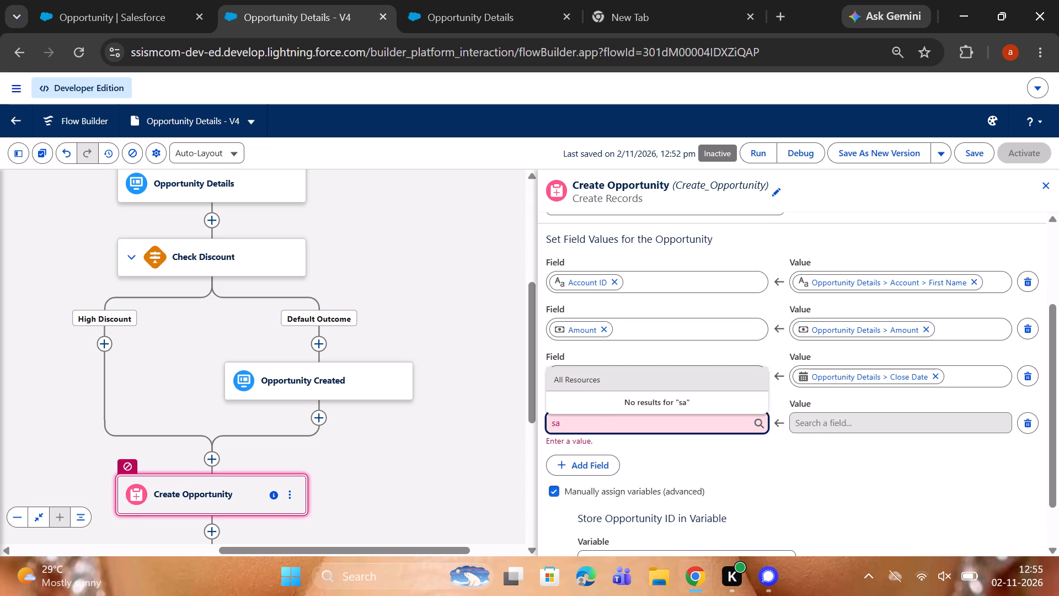
pyautogui.press('BackSpace')
pyautogui.write('tag')
pyautogui.click(587, 404)
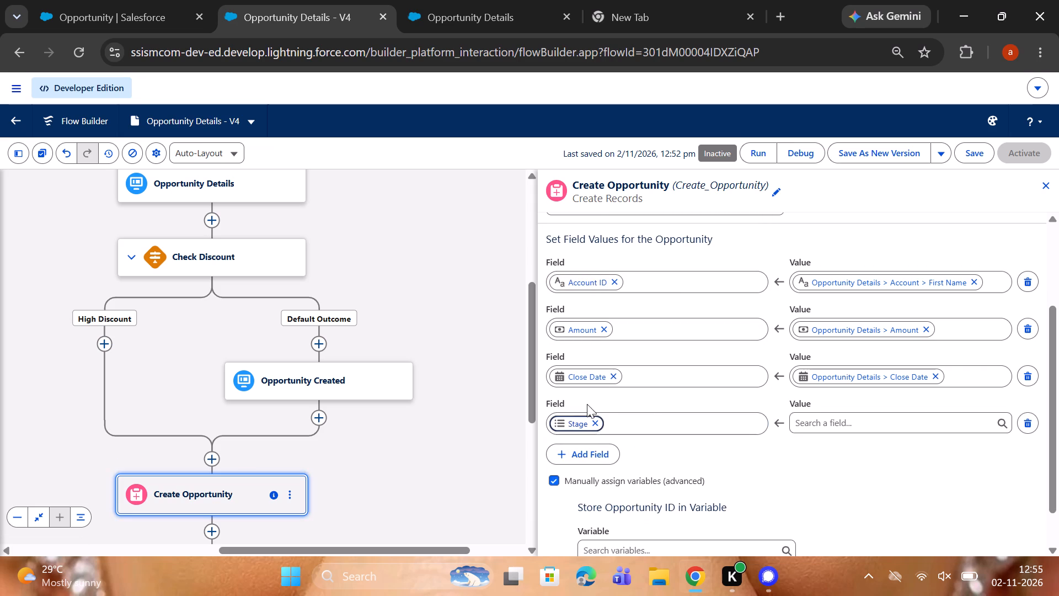
# Start a new resource of type Stage for the Stage field's value, with label Stage and API name Stage.
pyautogui.click(852, 418)
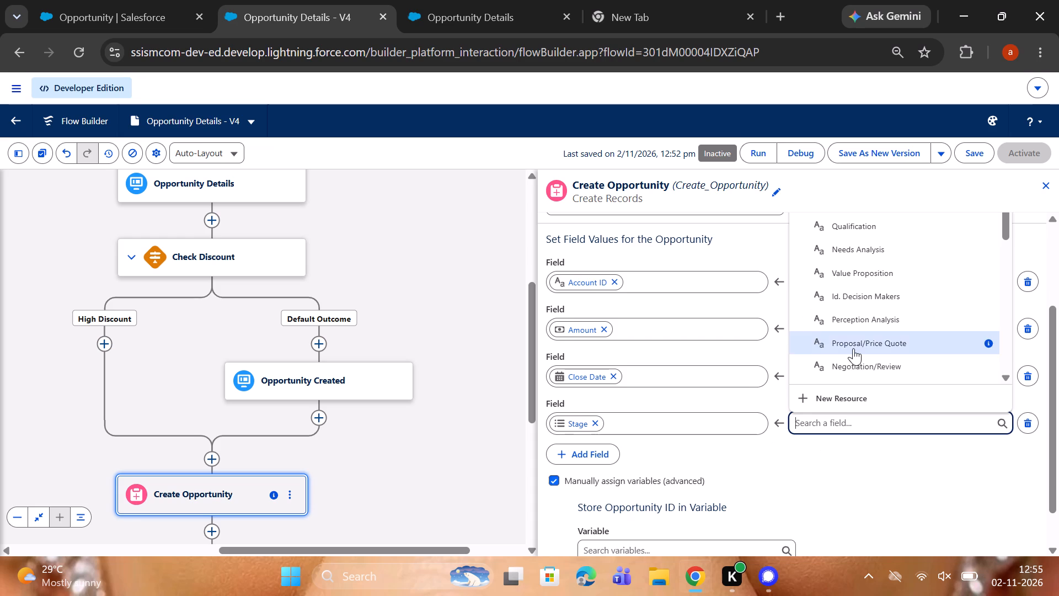
pyautogui.scroll(-2, 853, 348)
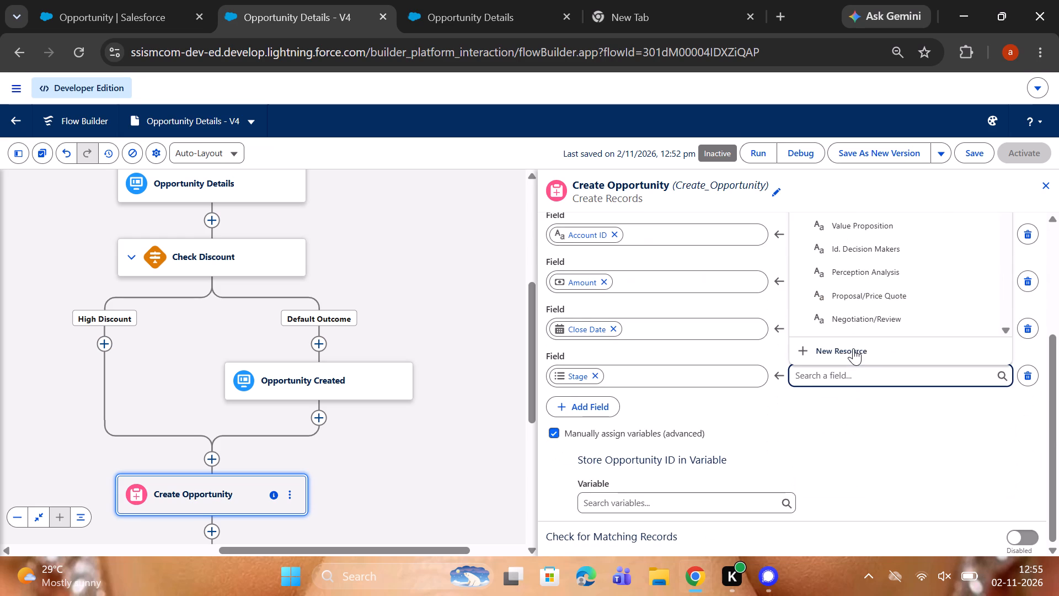
pyautogui.click(825, 350)
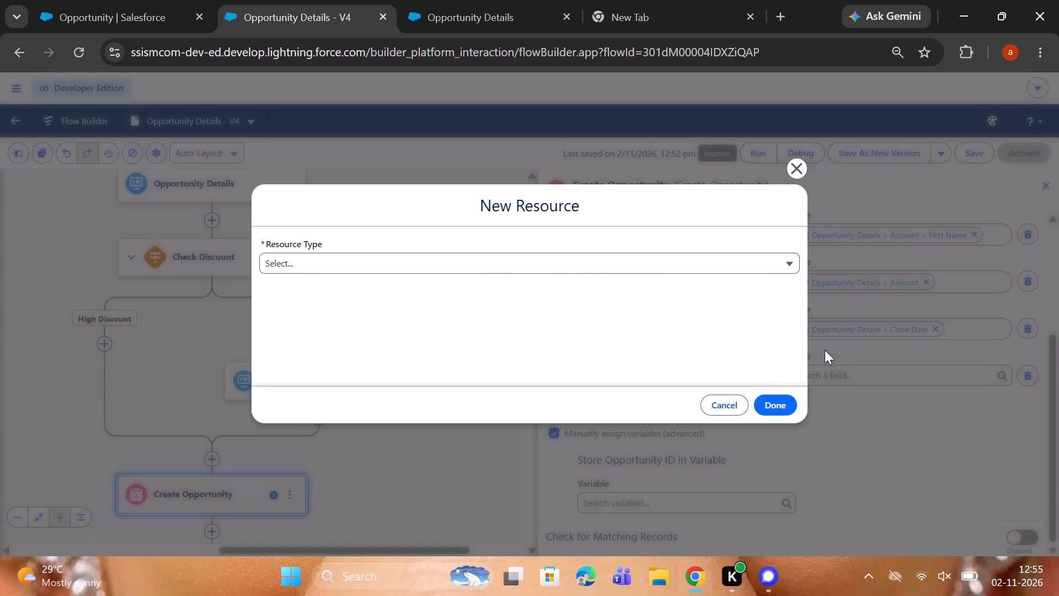
pyautogui.click(498, 268)
pyautogui.scroll(-1, 442, 386)
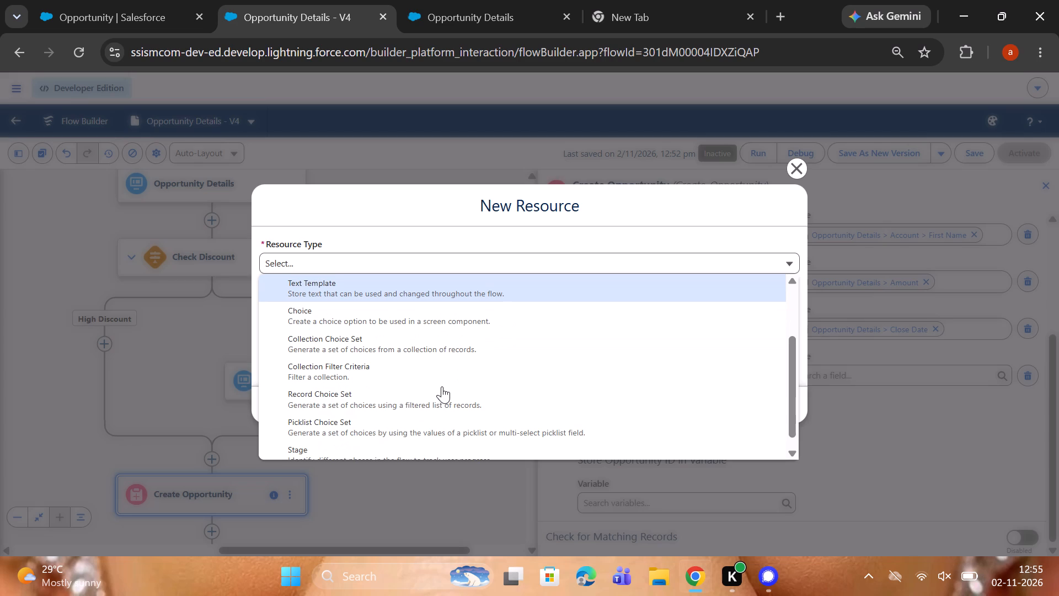
pyautogui.scroll(-2, 442, 386)
pyautogui.click(407, 450)
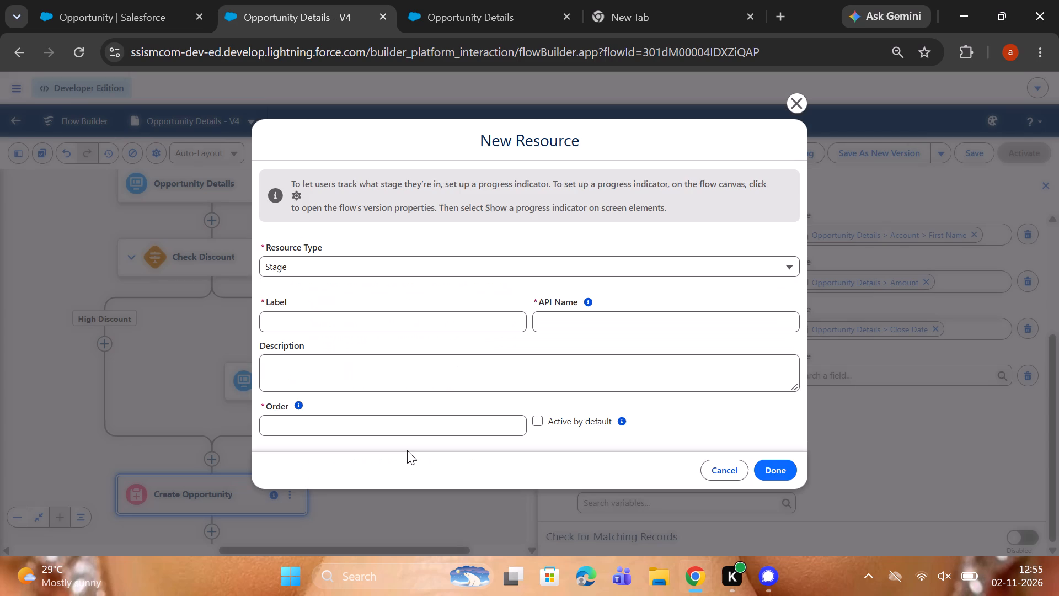
pyautogui.click(340, 323)
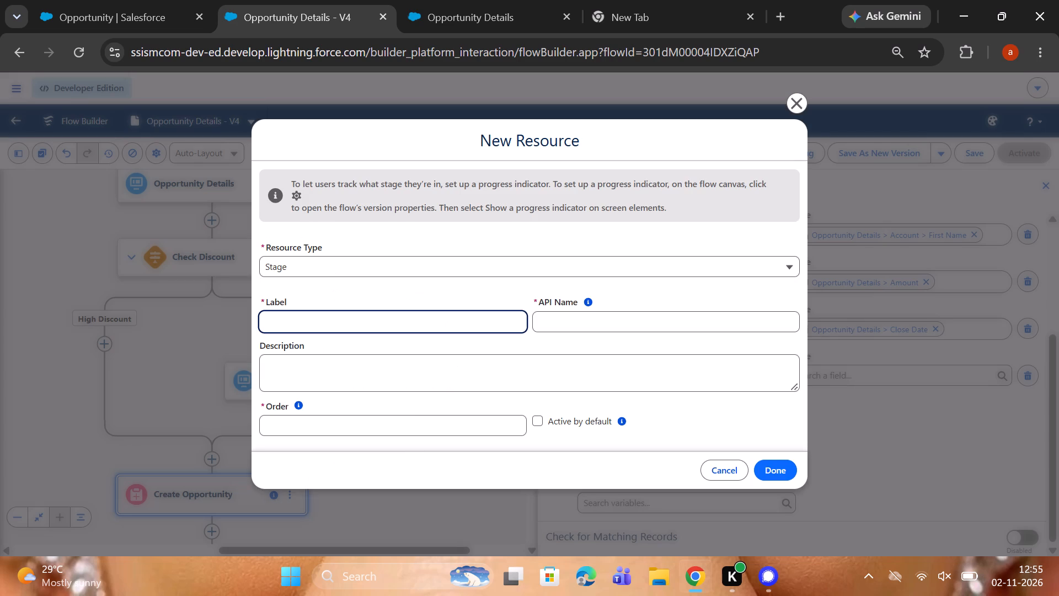
pyautogui.write('tage')
pyautogui.click(595, 316)
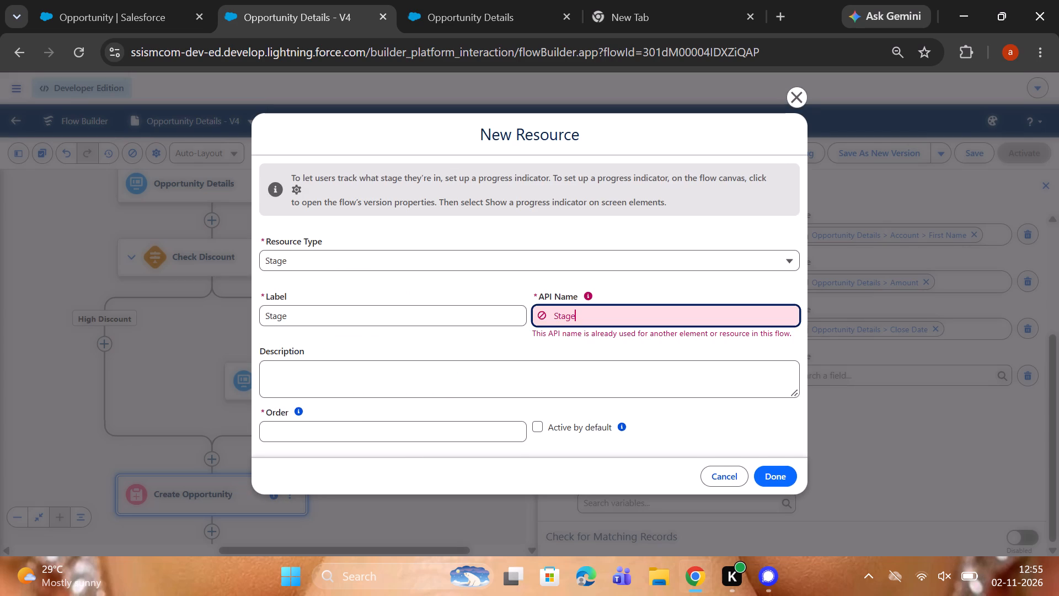
pyautogui.click(476, 361)
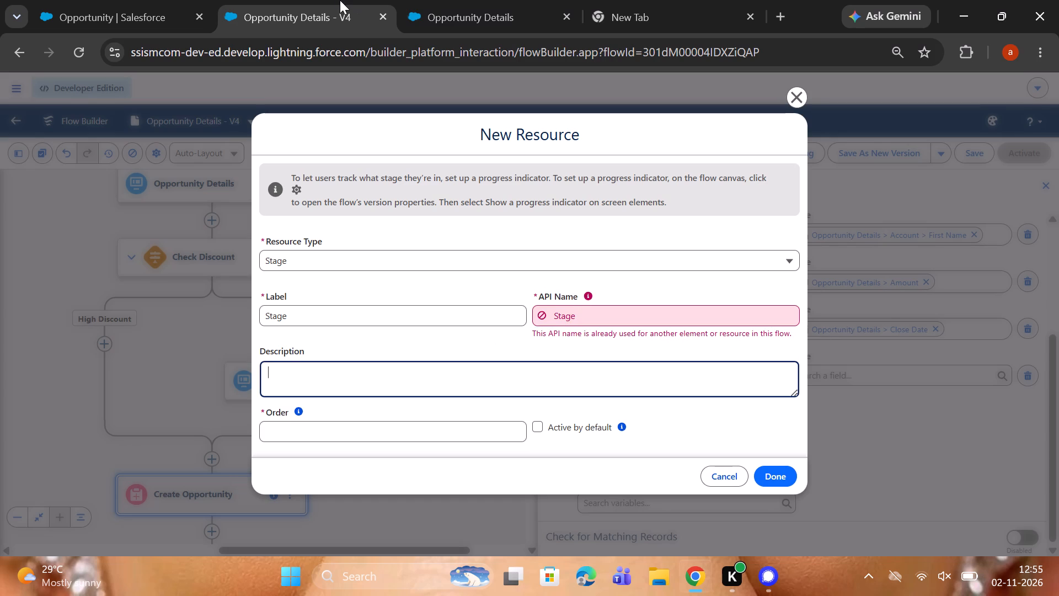
# Open the Opportunity object's Stage field in Setup and examine its field definition edit form without changing anything.
pyautogui.click(458, 1)
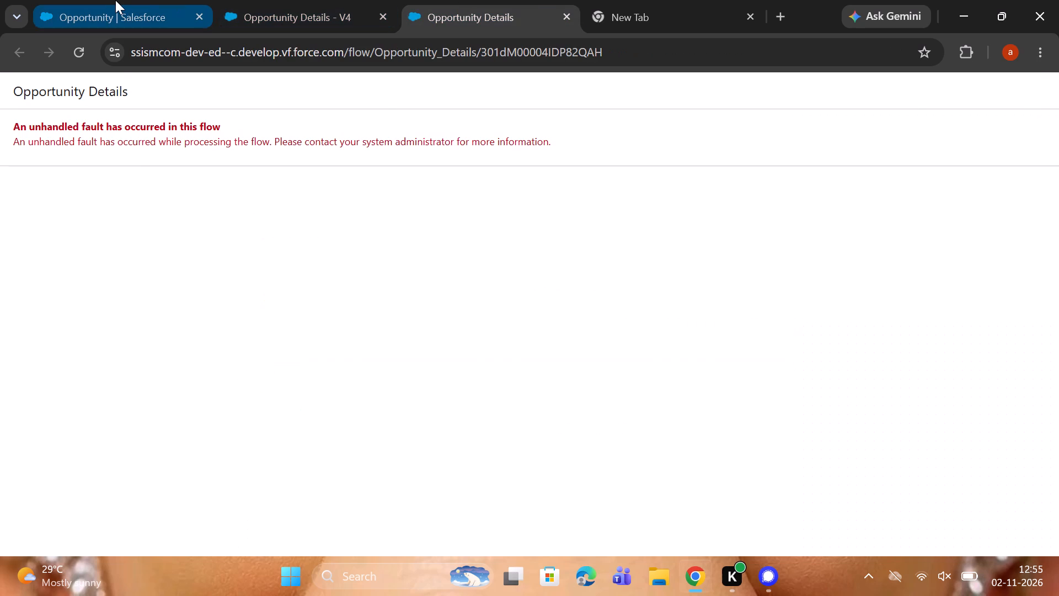
pyautogui.click(115, 0)
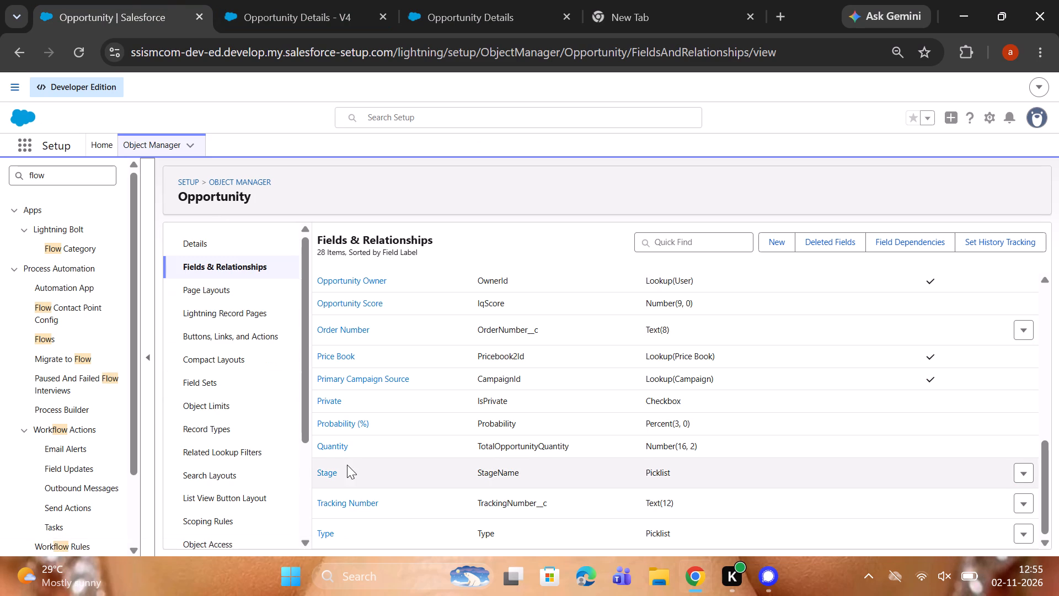
pyautogui.click(331, 474)
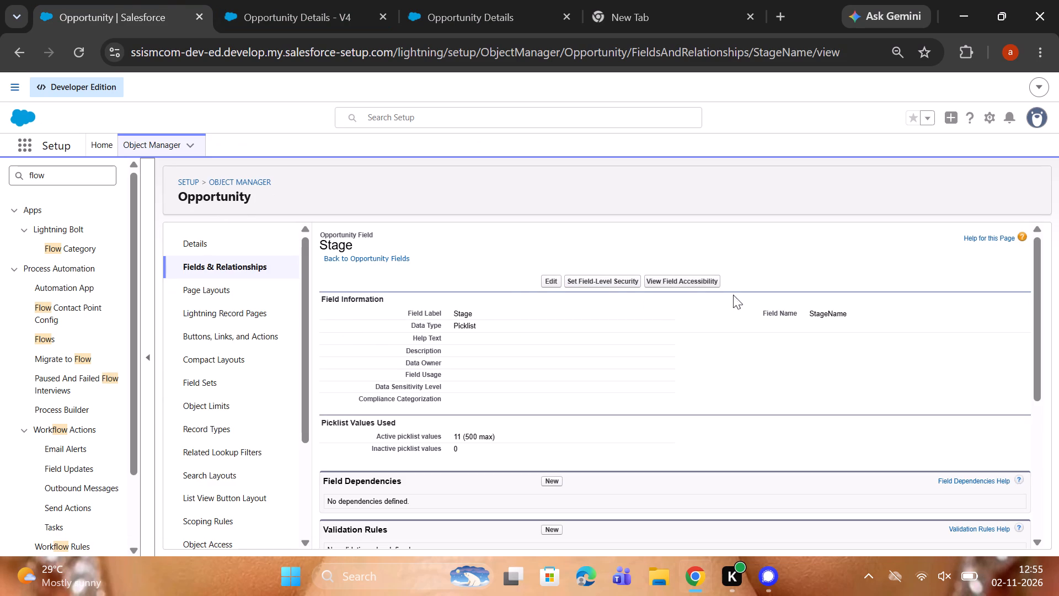
pyautogui.click(553, 278)
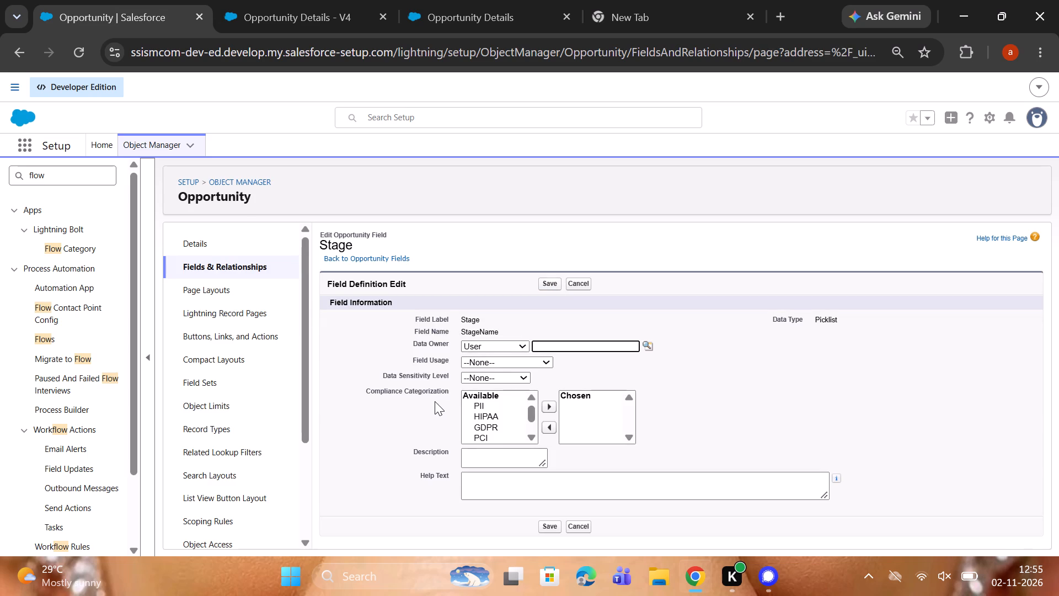
pyautogui.scroll(1, 434, 402)
pyautogui.click(412, 407)
pyautogui.scroll(-2, 412, 407)
pyautogui.click(806, 383)
pyautogui.scroll(-3, 487, 423)
pyautogui.scroll(2, 487, 423)
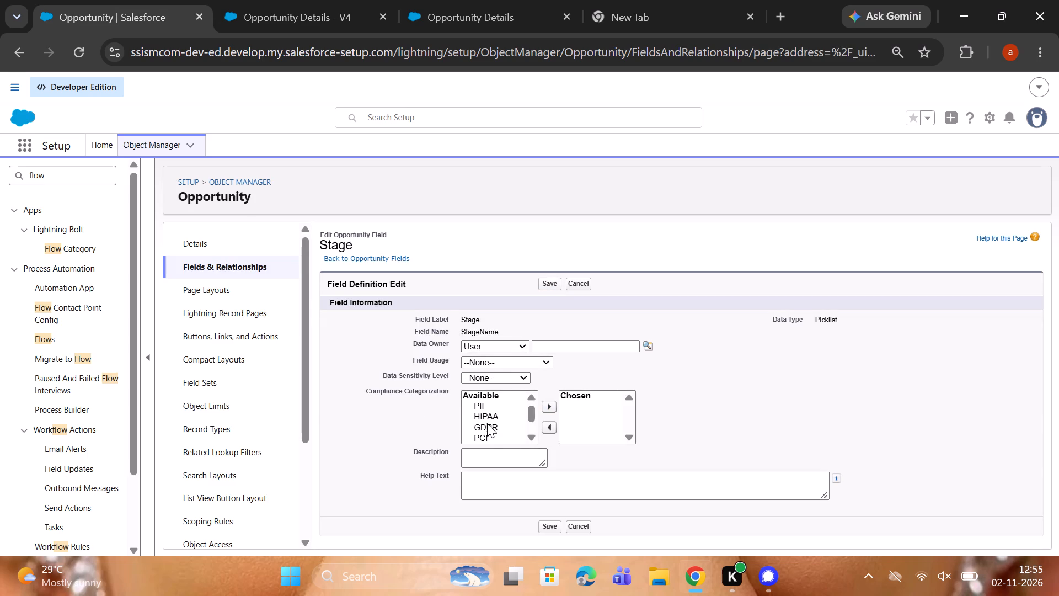
pyautogui.scroll(1, 487, 423)
pyautogui.scroll(-1, 410, 432)
pyautogui.click(579, 284)
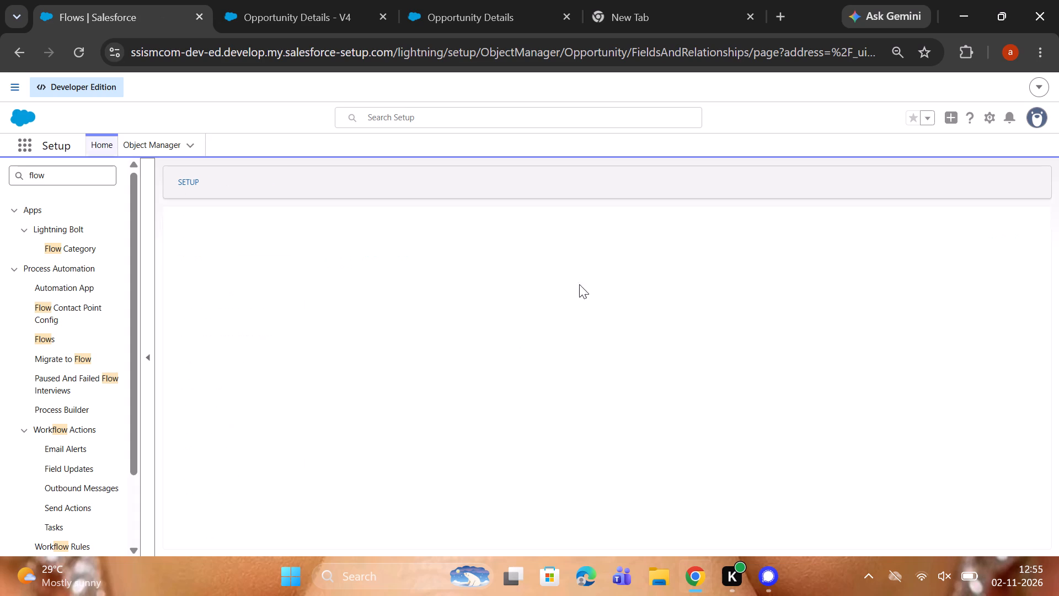
# Review the Opportunity Stages picklist values on the Stage field's detail page.
pyautogui.scroll(2, 529, 429)
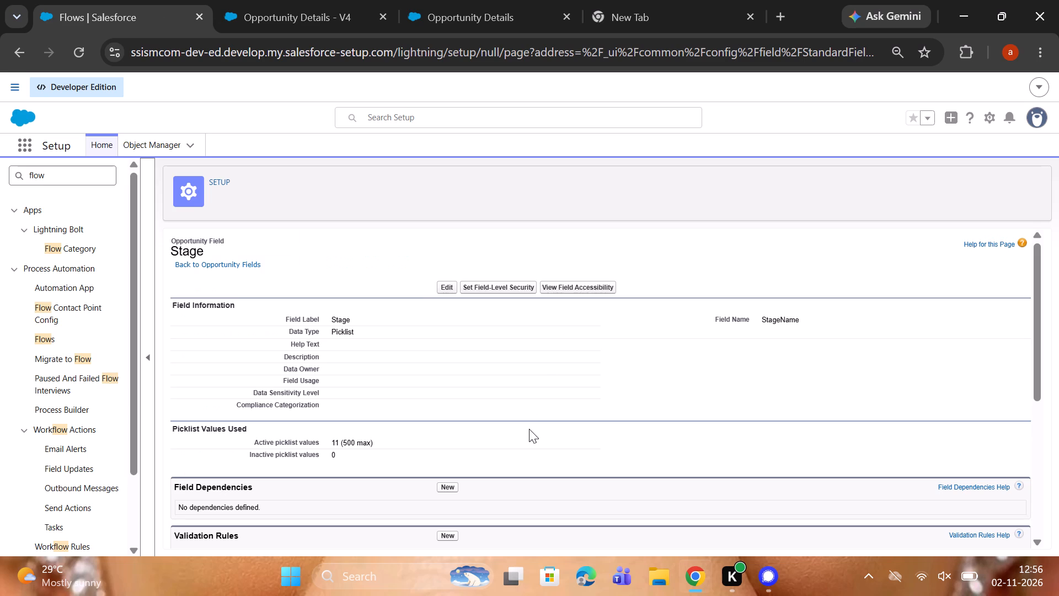
pyautogui.scroll(-1, 529, 429)
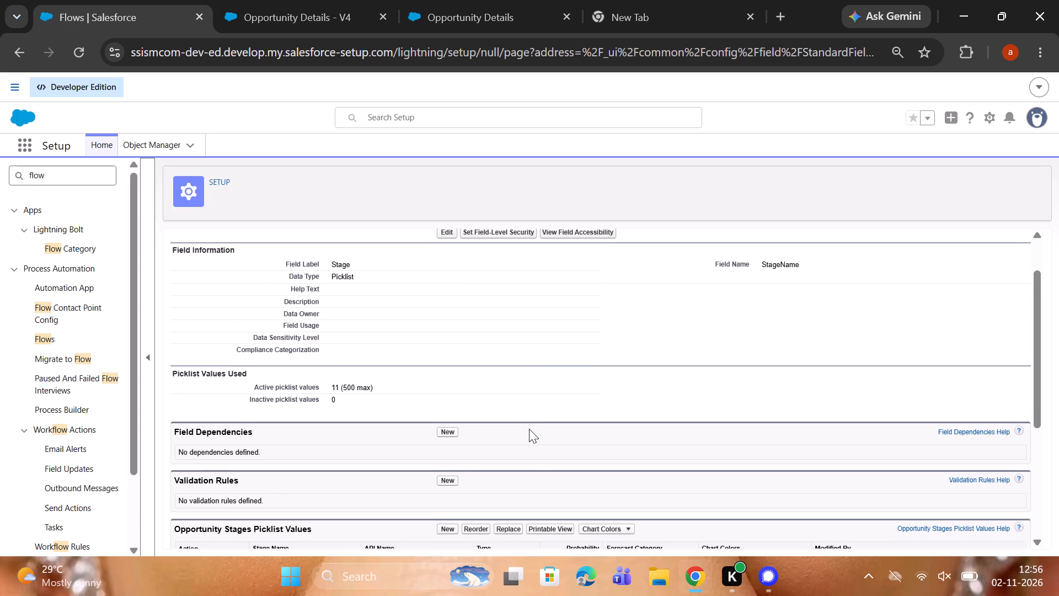
pyautogui.scroll(-3, 529, 429)
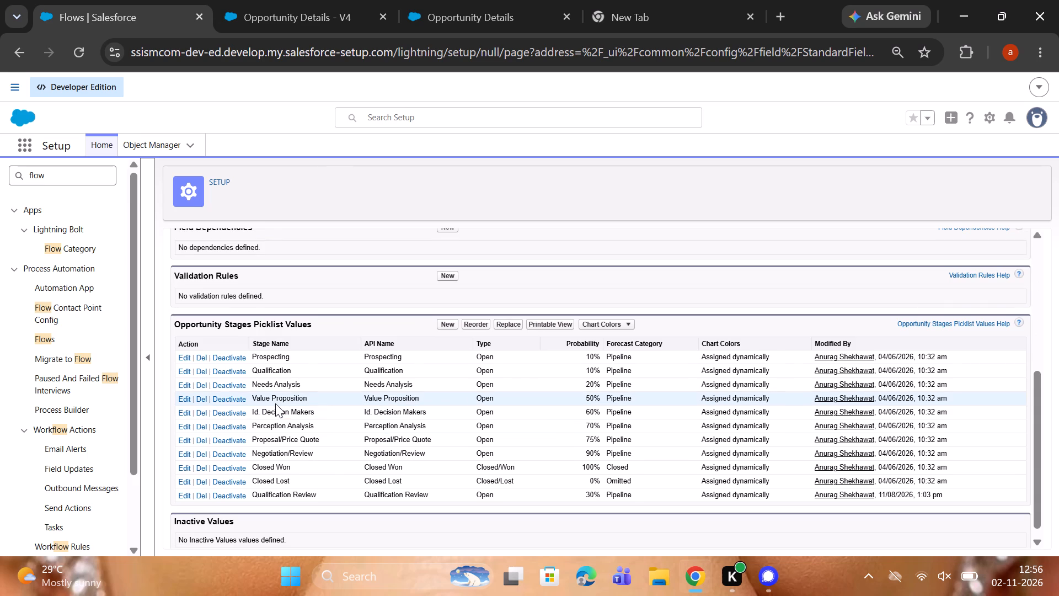
pyautogui.scroll(1, 282, 361)
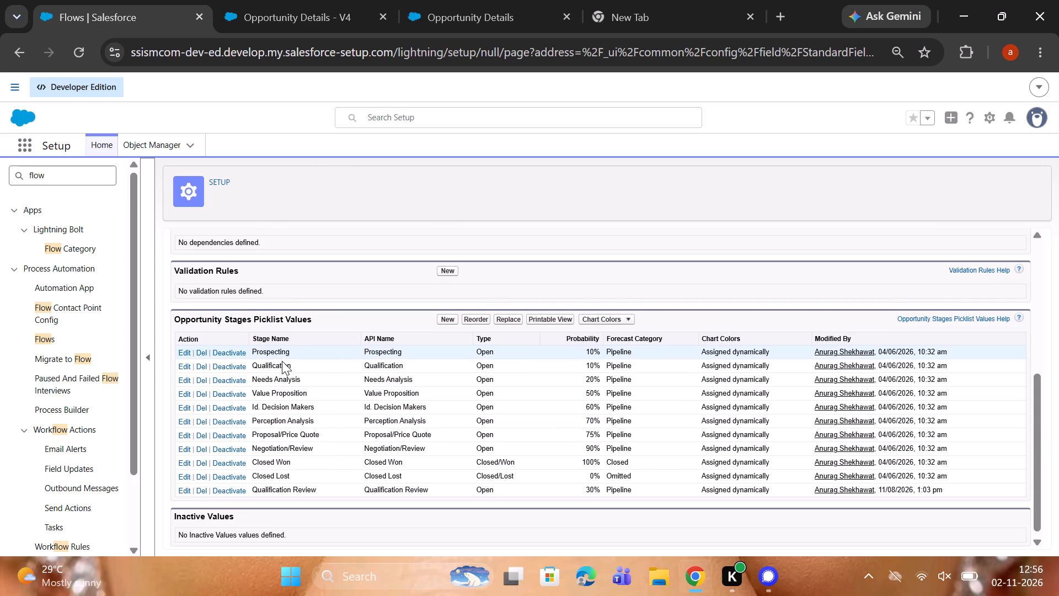
pyautogui.scroll(2, 282, 361)
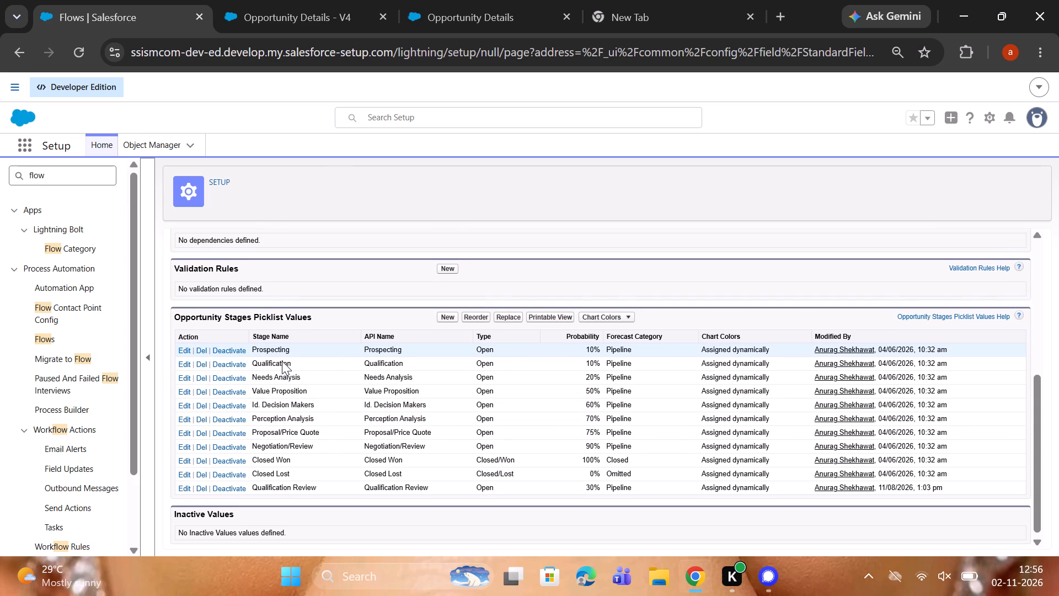
pyautogui.scroll(1, 282, 361)
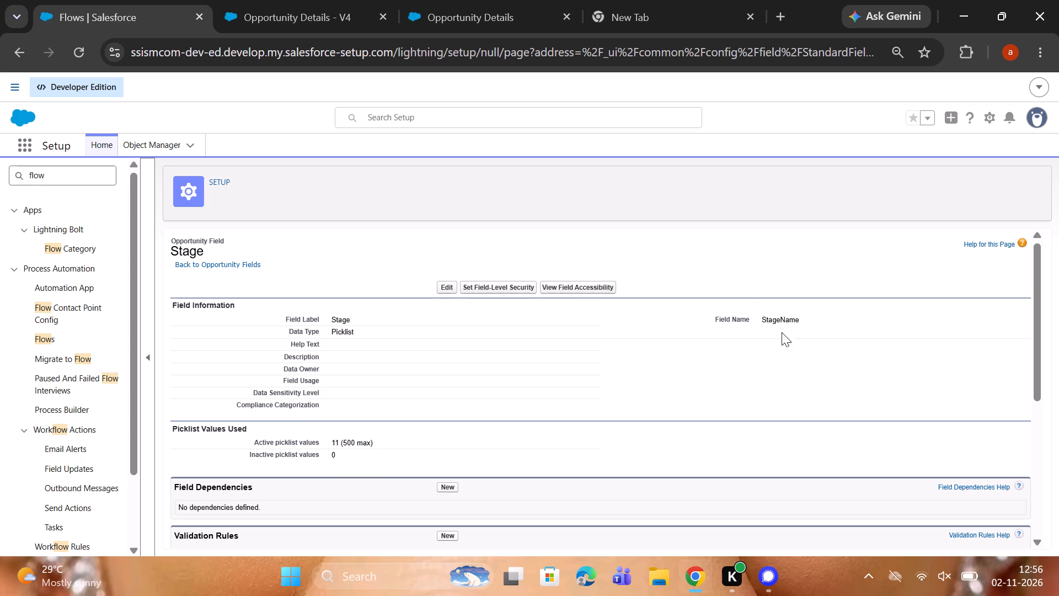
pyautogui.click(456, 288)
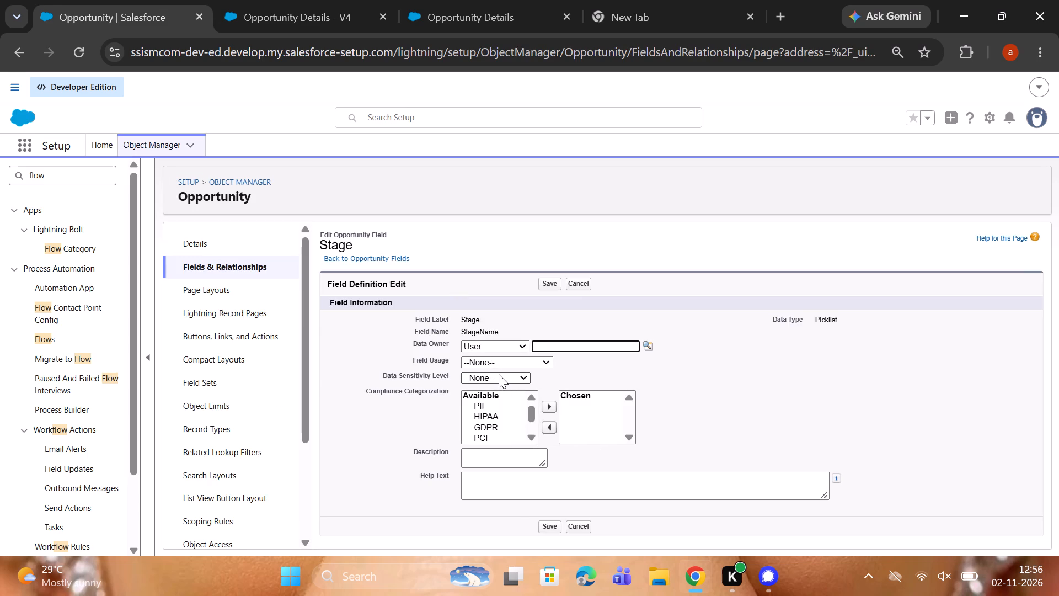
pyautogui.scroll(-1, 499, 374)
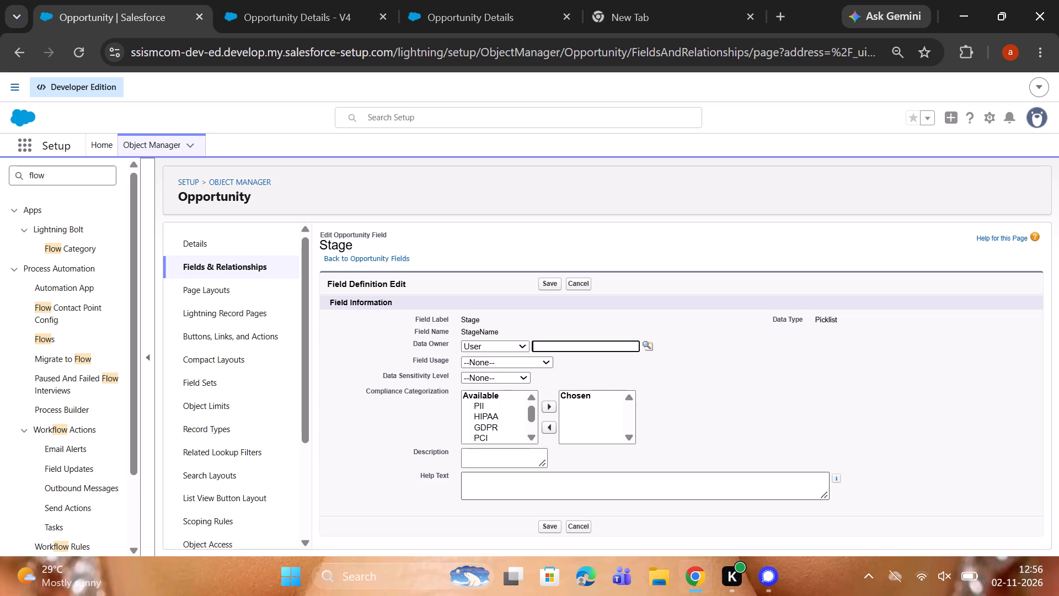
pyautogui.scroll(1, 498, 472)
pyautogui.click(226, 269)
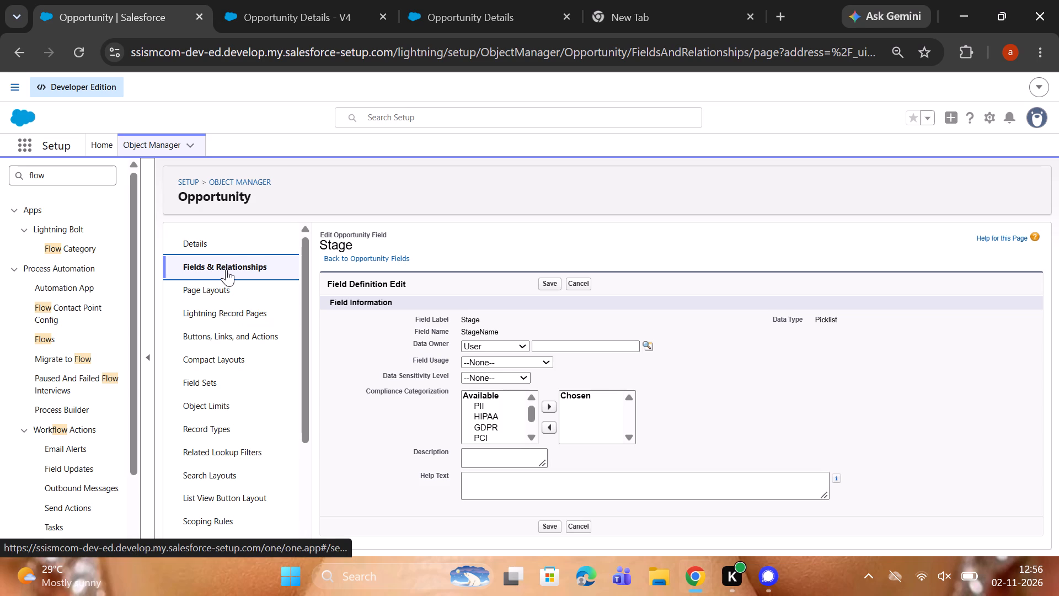
# Search the Object Manager for "stag" and clear the search.
pyautogui.click(154, 141)
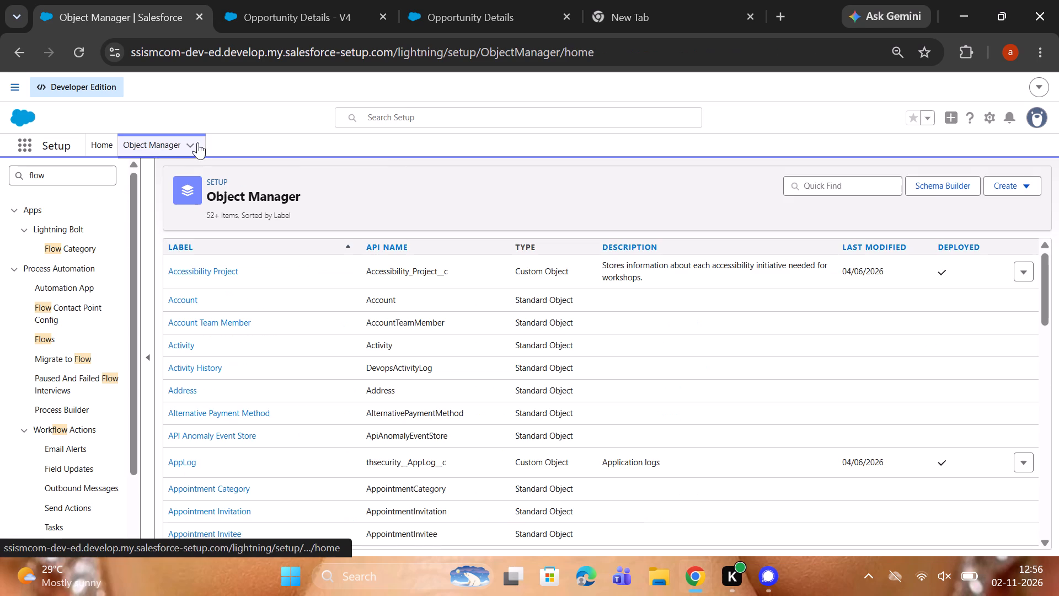
pyautogui.click(879, 190)
pyautogui.write('stag')
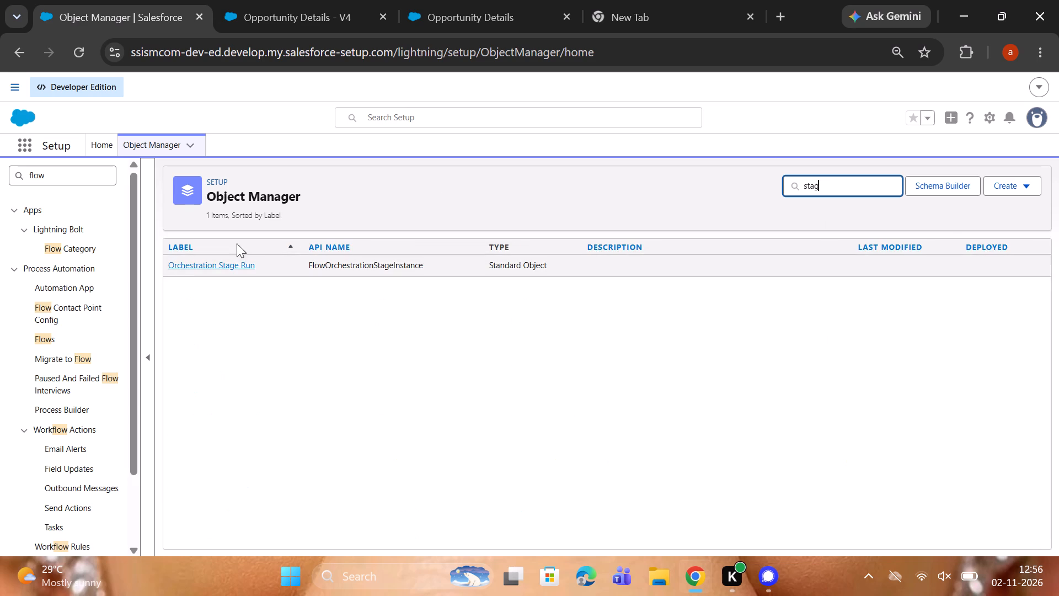
pyautogui.press('BackSpace')
pyautogui.press('BackSpace')
pyautogui.press('BackSpace')
pyautogui.press('BackSpace')
pyautogui.press('BackSpace')
pyautogui.press('BackSpace')
pyautogui.press('BackSpace')
pyautogui.press('BackSpace')
pyautogui.press('BackSpace')
pyautogui.press('BackSpace')
pyautogui.press('BackSpace')
pyautogui.press('BackSpace')
pyautogui.press('BackSpace')
pyautogui.press('BackSpace')
pyautogui.press('BackSpace')
pyautogui.press('BackSpace')
pyautogui.press('BackSpace')
pyautogui.press('BackSpace')
pyautogui.press('BackSpace')
pyautogui.press('BackSpace')
pyautogui.press('BackSpace')
pyautogui.press('BackSpace')
pyautogui.press('BackSpace')
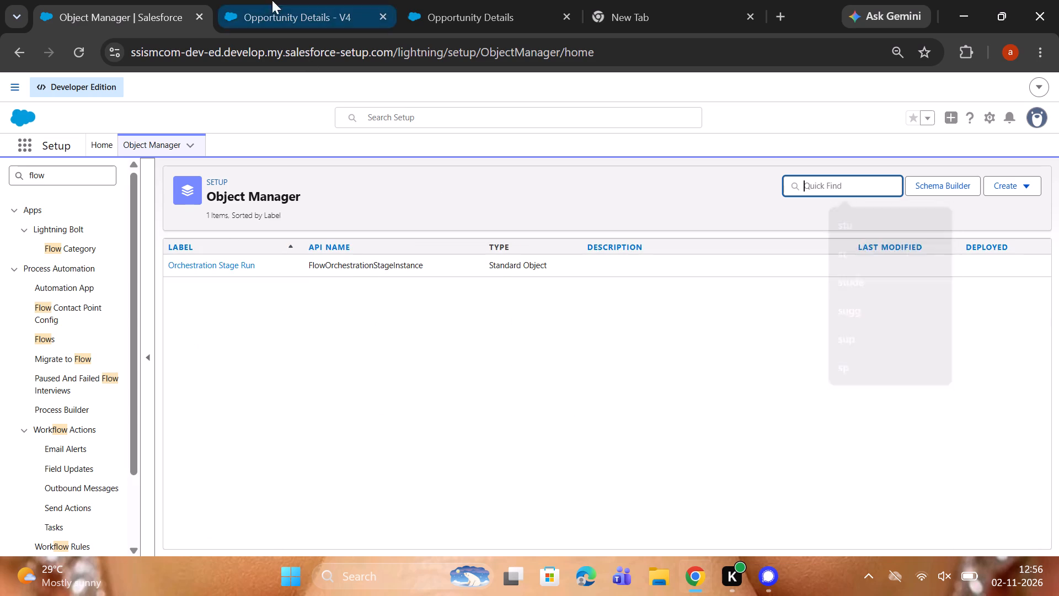
# Return to the Opportunity Details - V4 flow and close the Opportunity Details run page and the empty browser page.
pyautogui.click(432, 17)
pyautogui.click(218, 0)
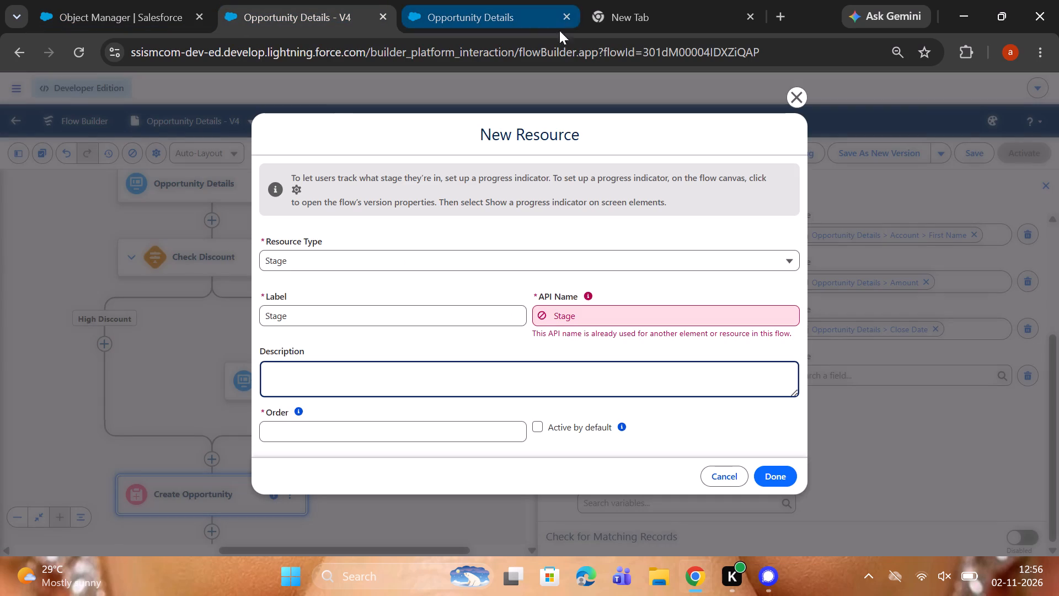
pyautogui.click(564, 19)
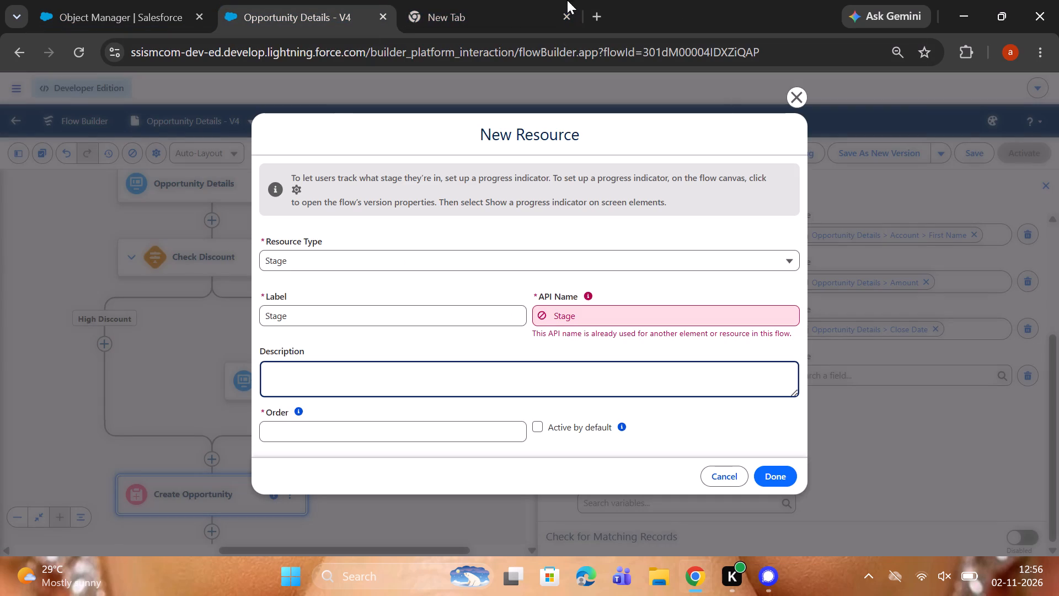
pyautogui.click(562, 12)
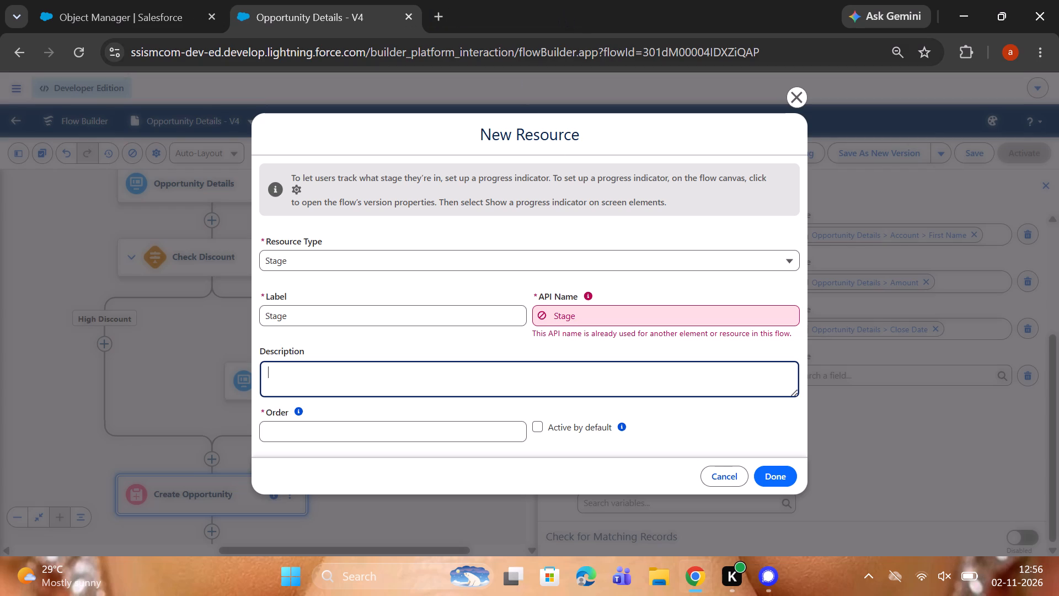
# Clear the API name of the new Stage resource.
pyautogui.click(605, 322)
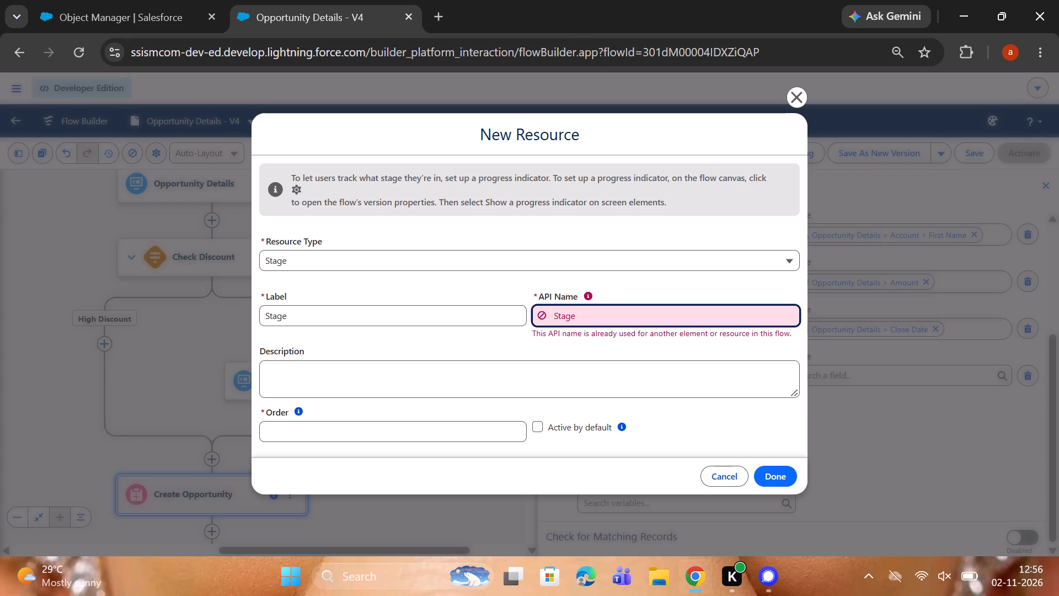
pyautogui.press('BackSpace')
pyautogui.press('BackSpace')
pyautogui.press('BackSpace')
pyautogui.press('BackSpace')
pyautogui.press('BackSpace')
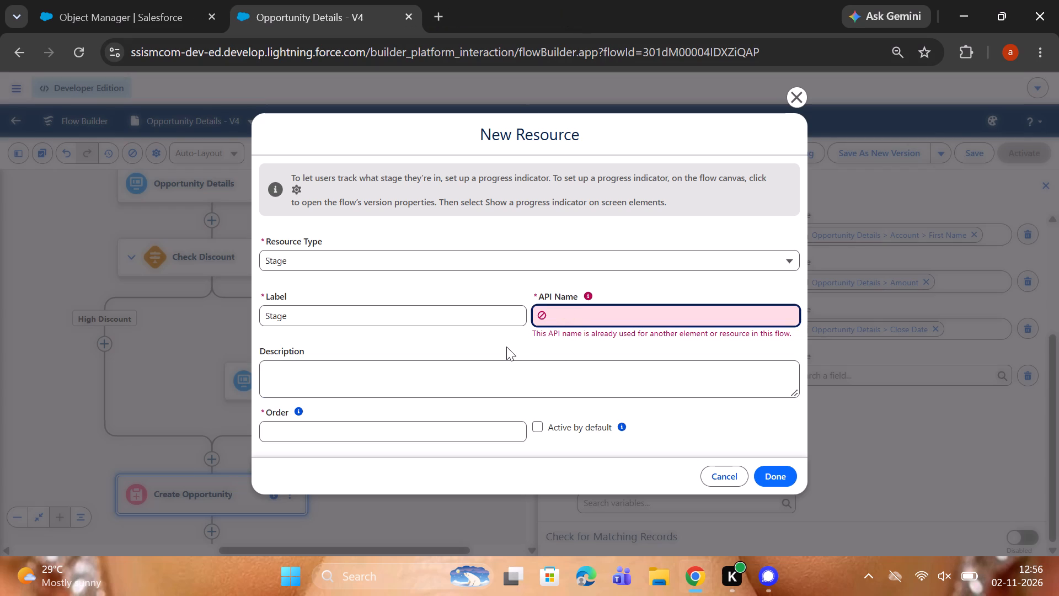
pyautogui.click(506, 347)
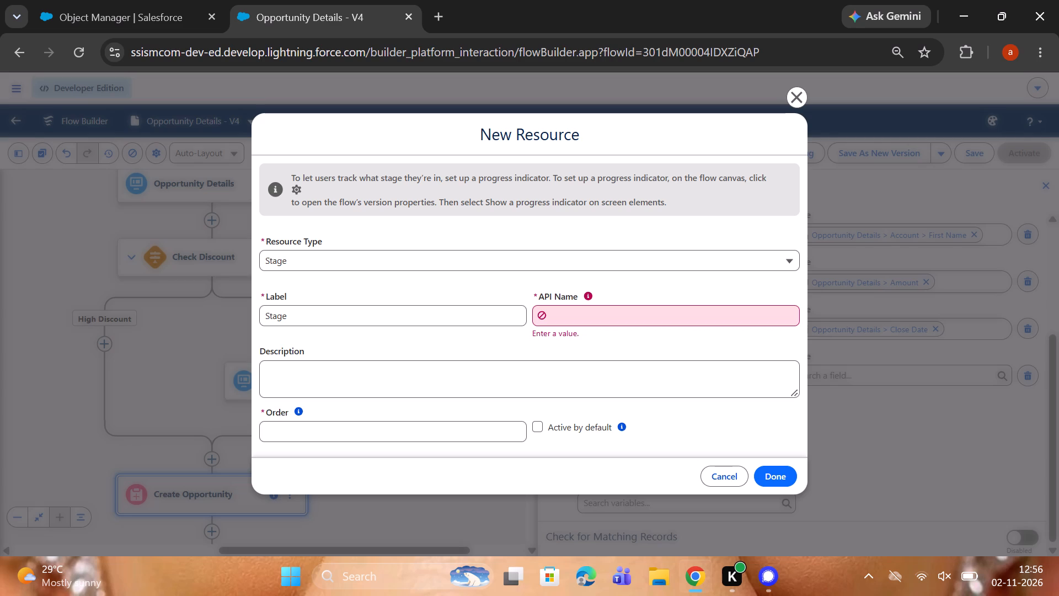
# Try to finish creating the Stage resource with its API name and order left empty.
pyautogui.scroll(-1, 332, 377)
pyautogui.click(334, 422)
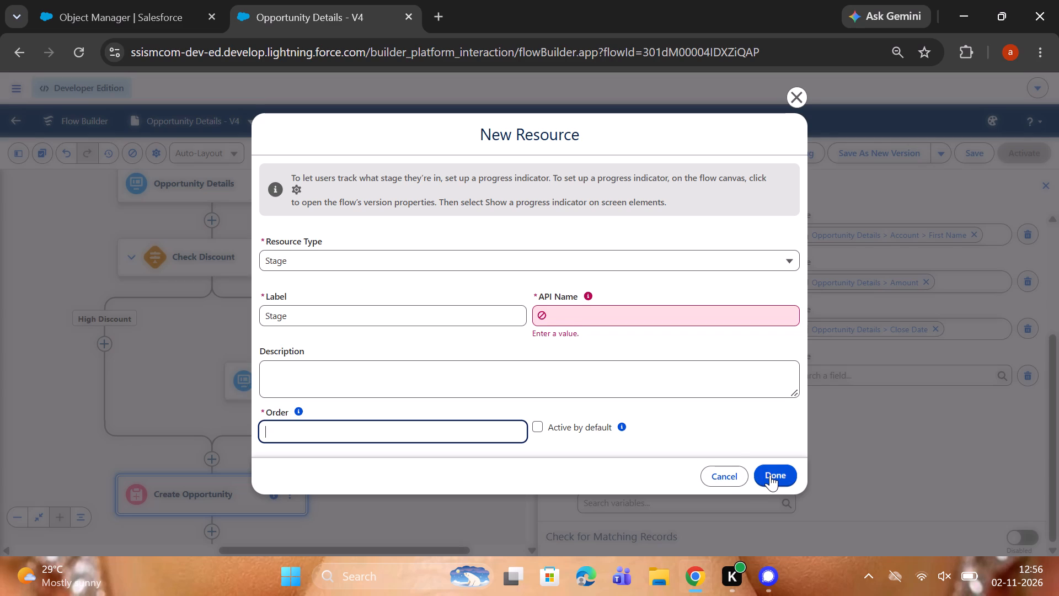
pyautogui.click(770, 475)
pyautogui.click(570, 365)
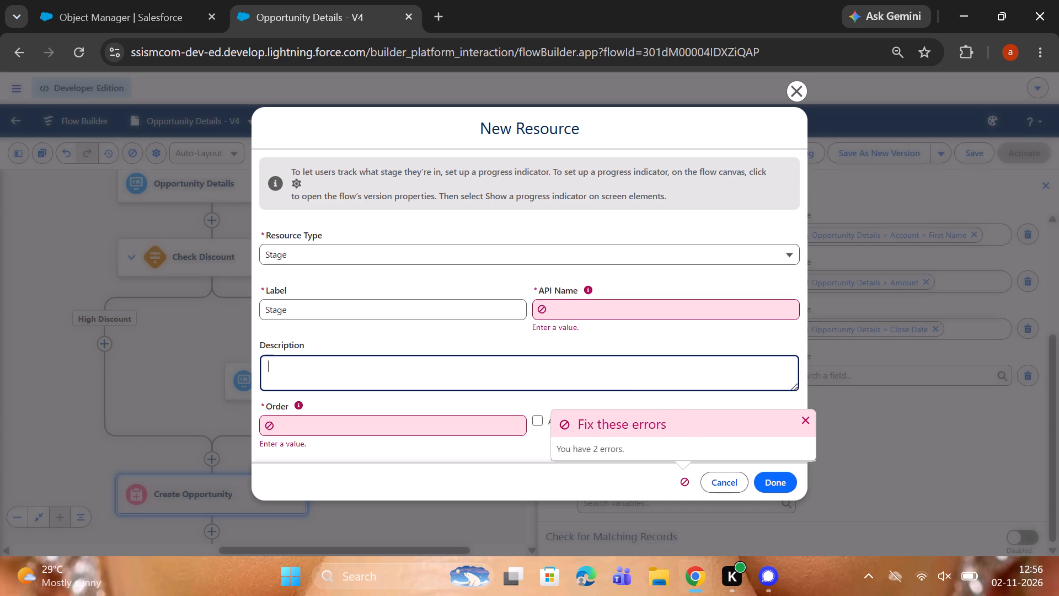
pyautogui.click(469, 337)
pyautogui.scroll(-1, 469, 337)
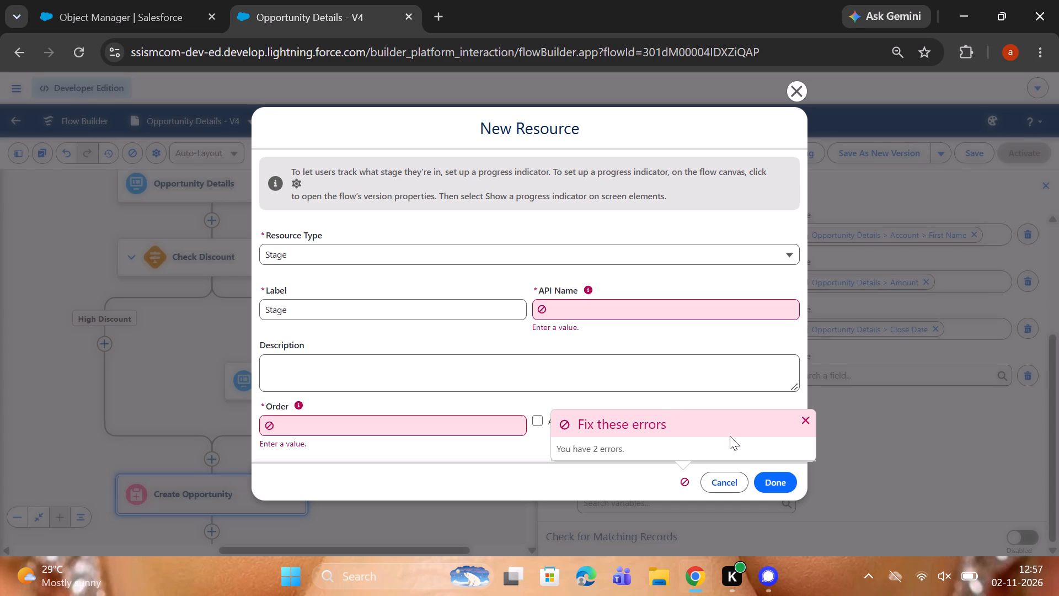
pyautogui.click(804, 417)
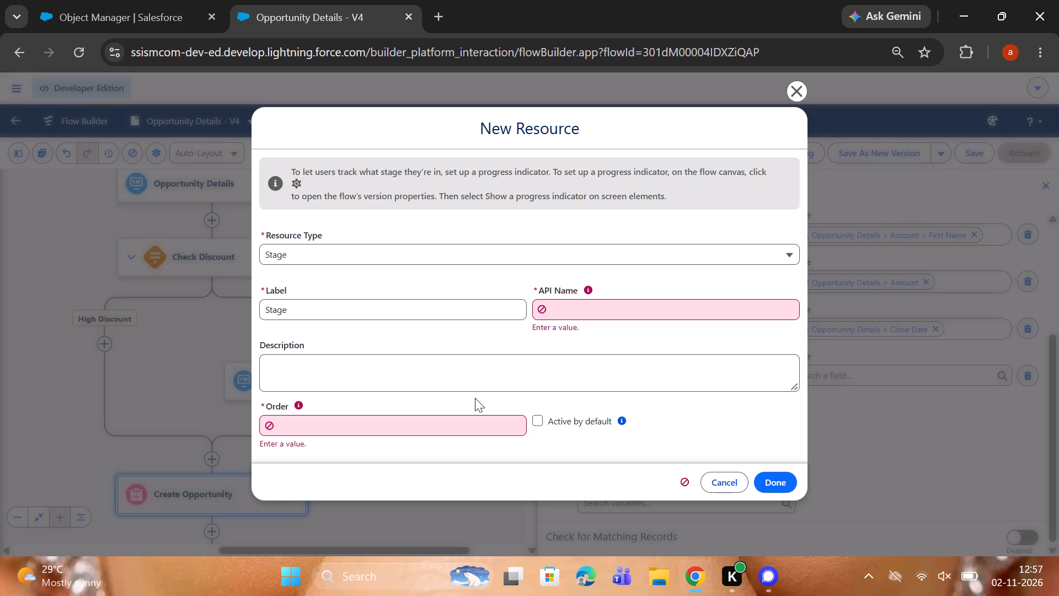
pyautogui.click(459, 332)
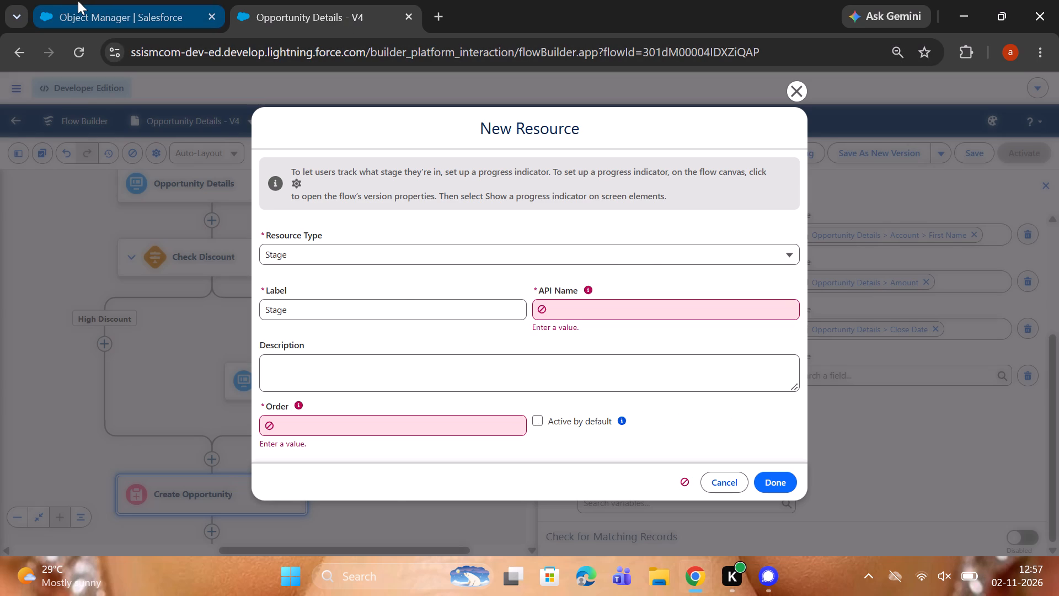
# Search the Object Manager for "opp" and open the Opportunity object.
pyautogui.click(78, 1)
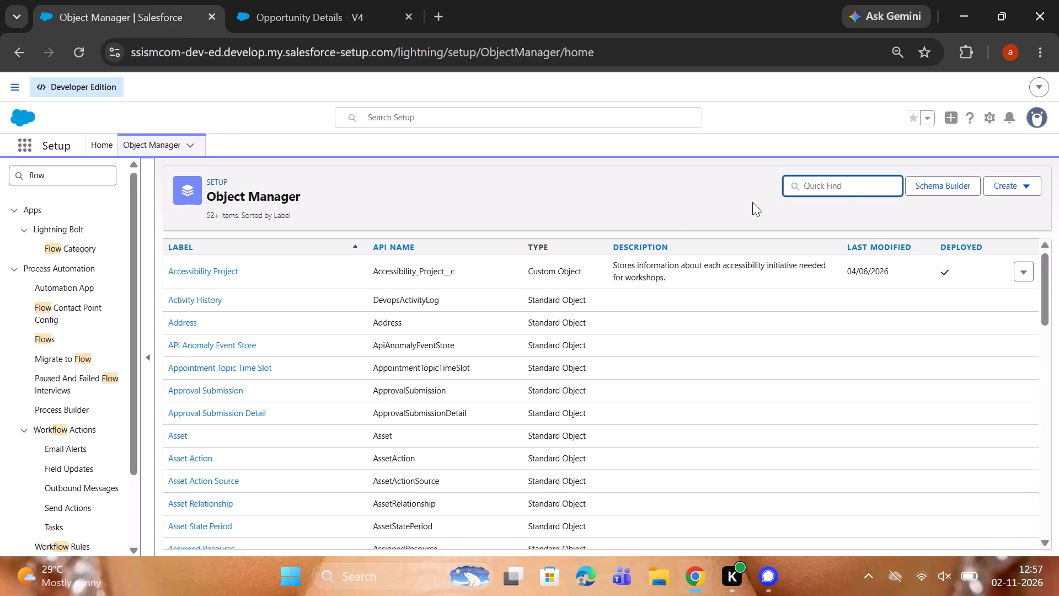
pyautogui.write('opp')
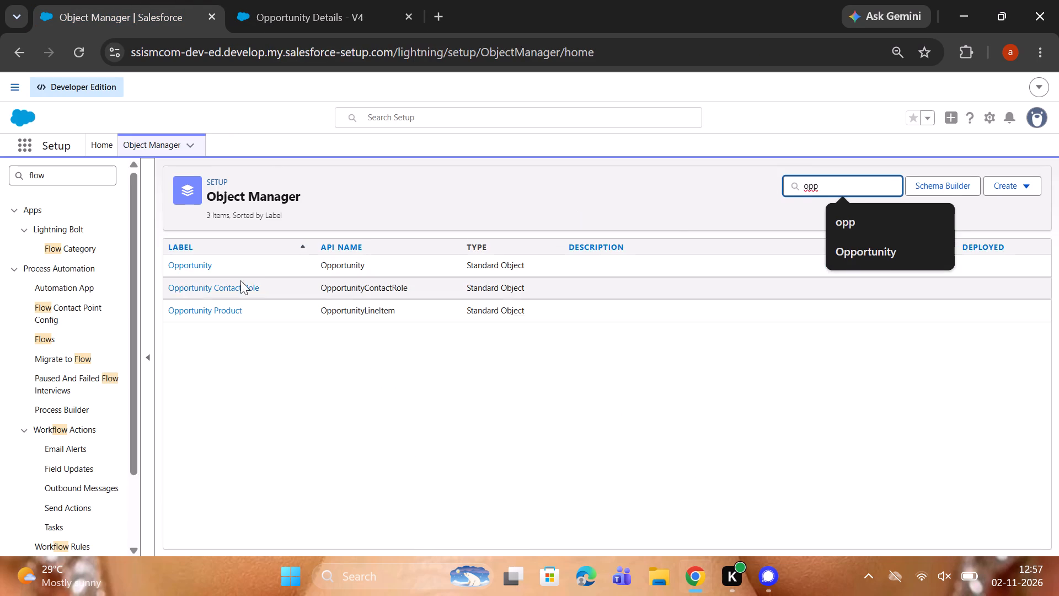
pyautogui.click(185, 263)
pyautogui.press('Right')
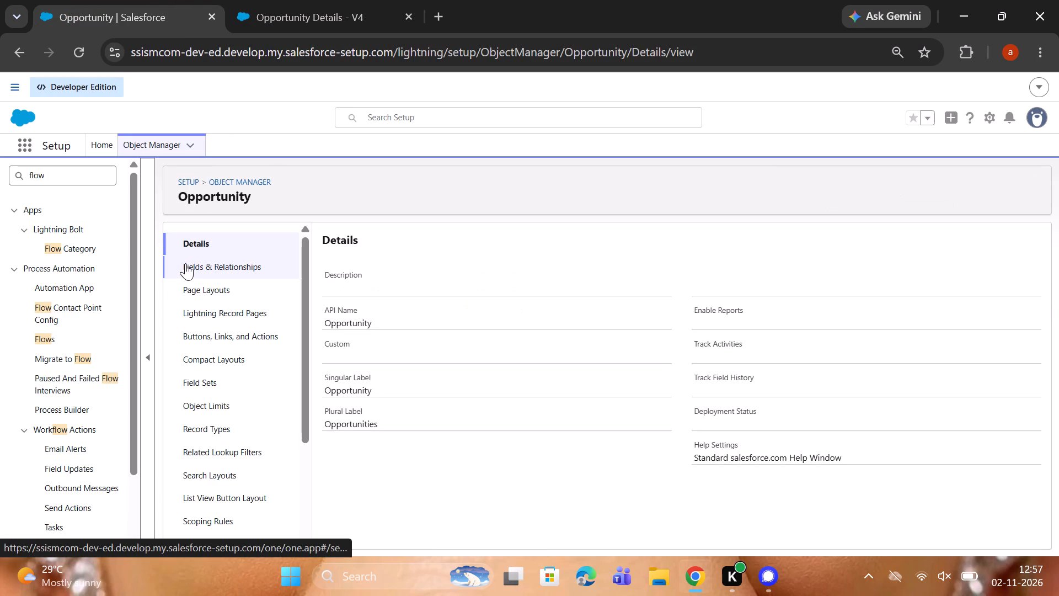
# Open the Stage field from the Opportunity object's Fields & Relationships.
pyautogui.scroll(-3, 185, 263)
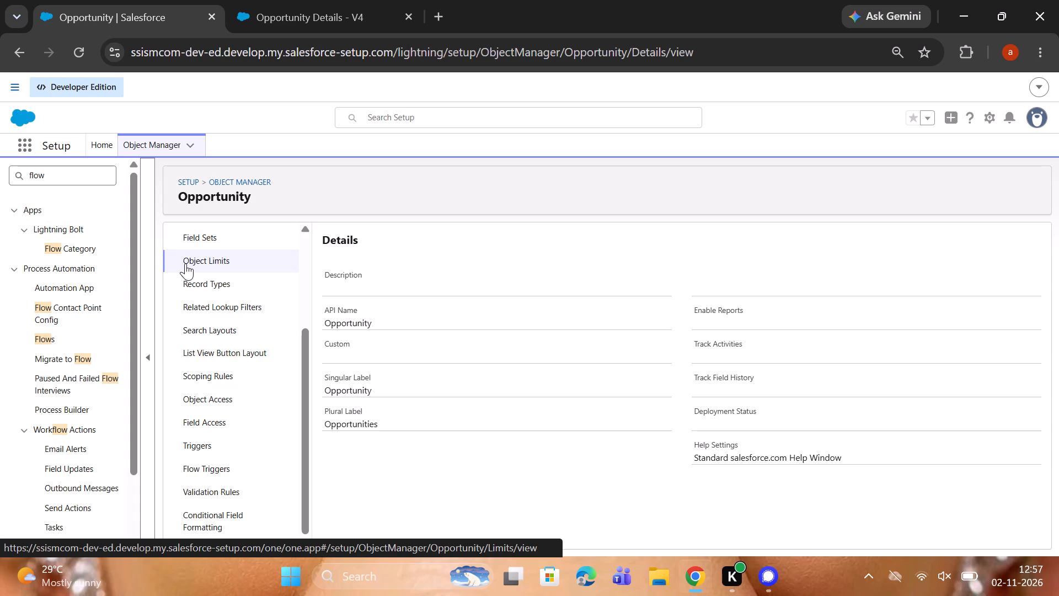
pyautogui.scroll(1, 199, 274)
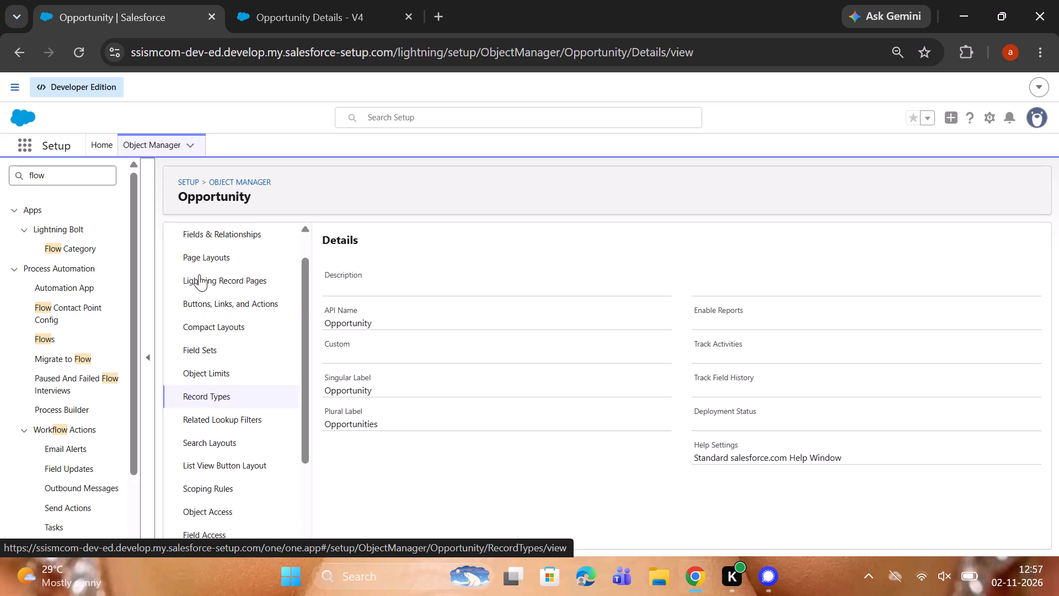
pyautogui.scroll(3, 199, 274)
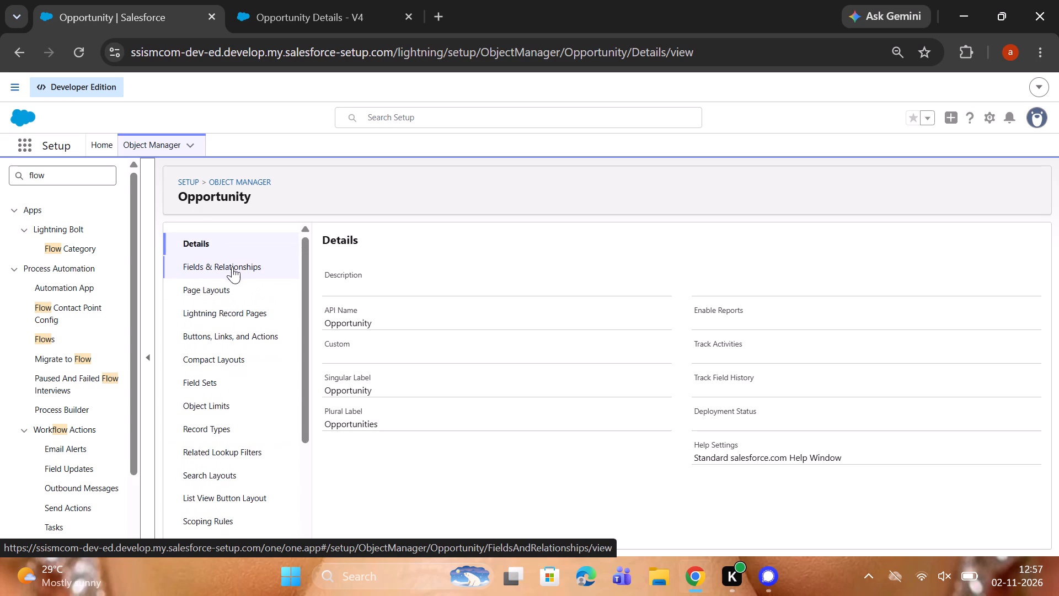
pyautogui.click(236, 264)
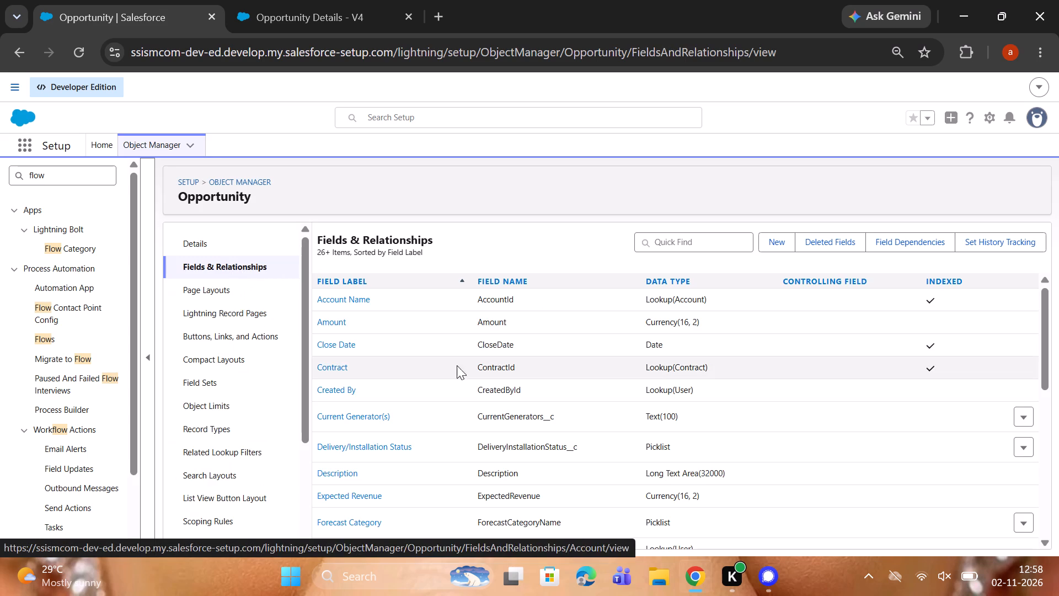
pyautogui.scroll(-1, 461, 366)
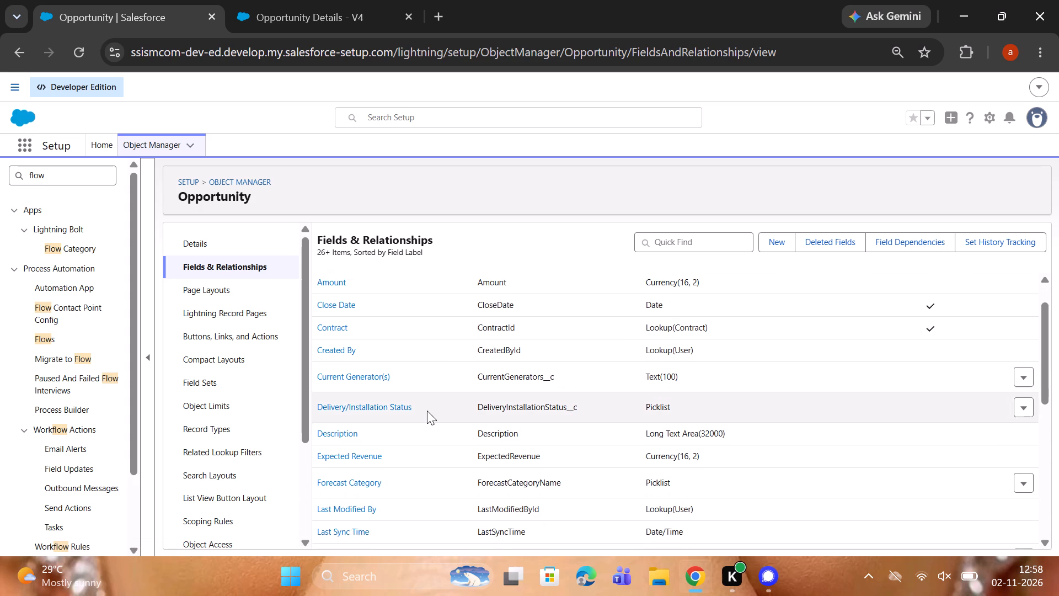
pyautogui.scroll(-6, 427, 411)
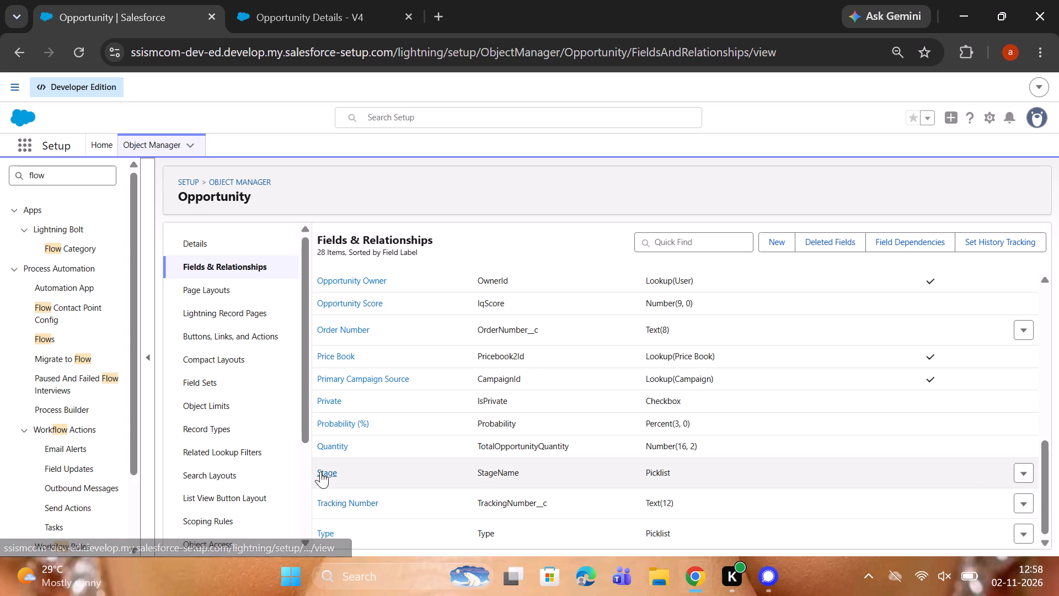
pyautogui.click(320, 471)
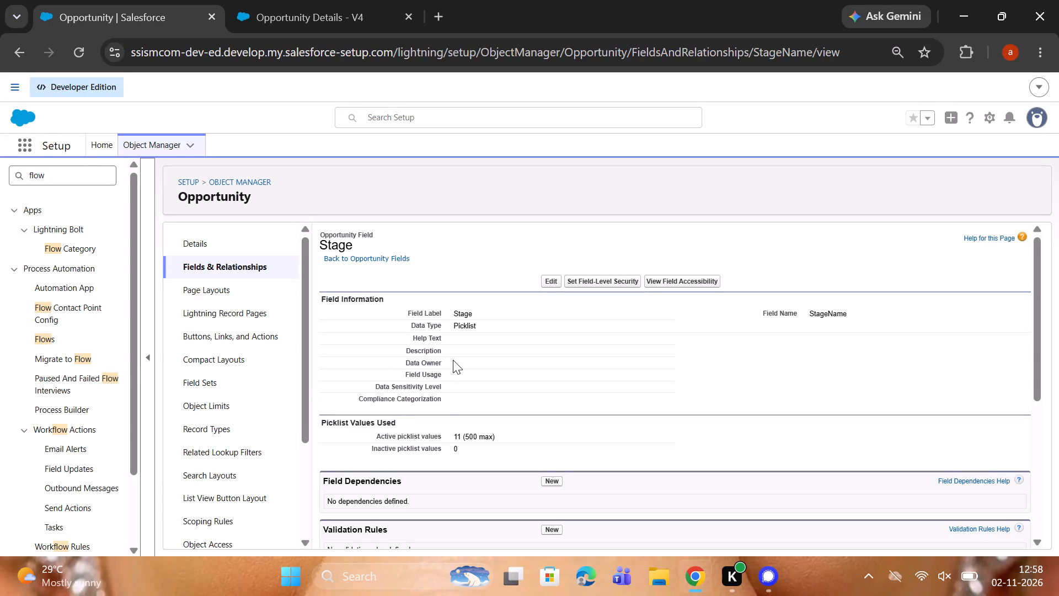
# Copy the API name Prospecting from the Opportunity Stages Picklist Values.
pyautogui.scroll(-2, 453, 360)
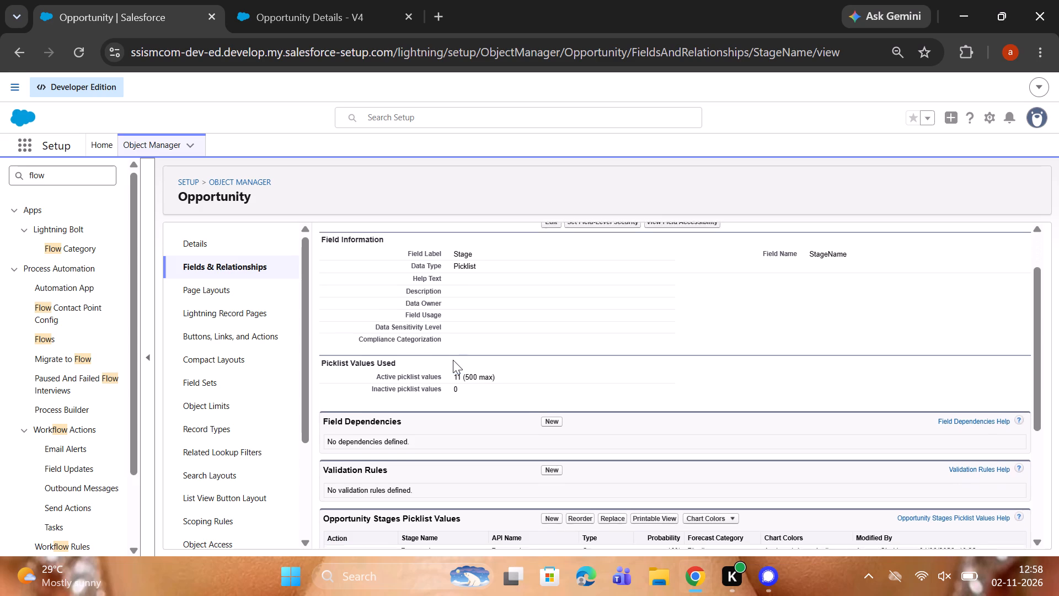
pyautogui.scroll(-3, 453, 360)
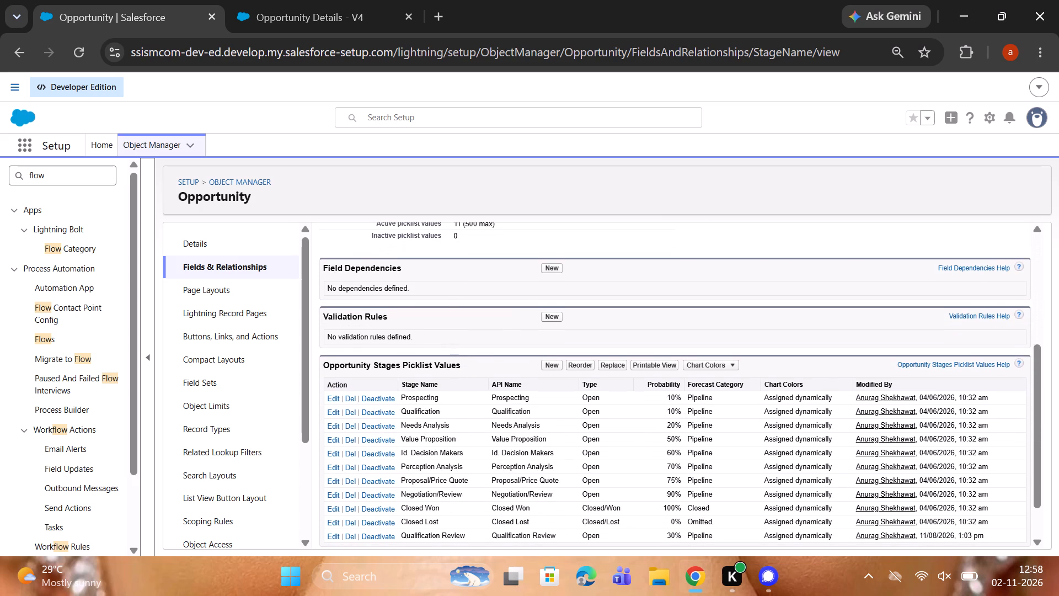
pyautogui.scroll(-1, 485, 403)
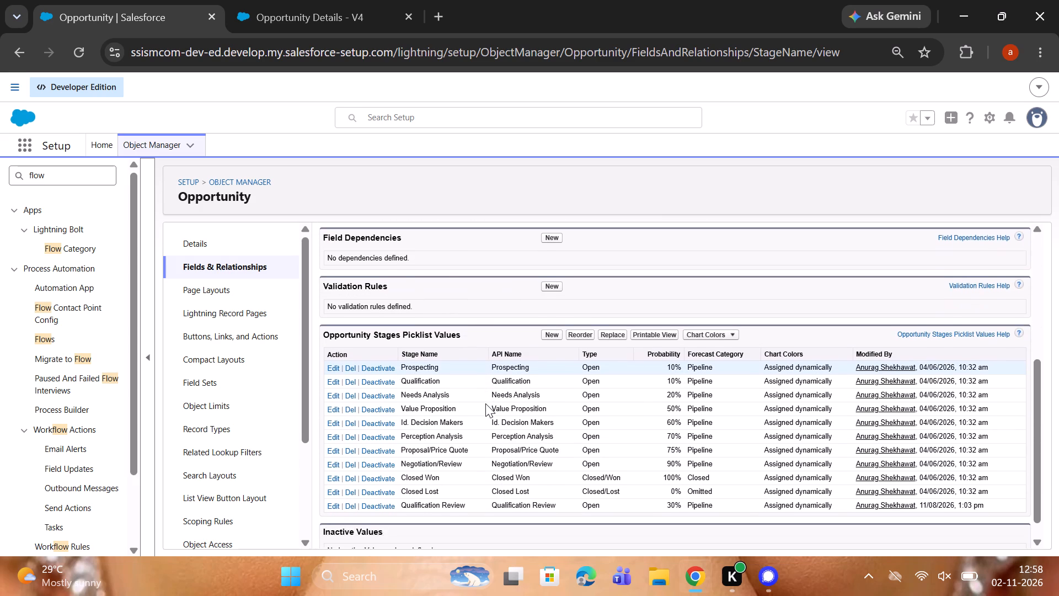
pyautogui.scroll(-1, 485, 403)
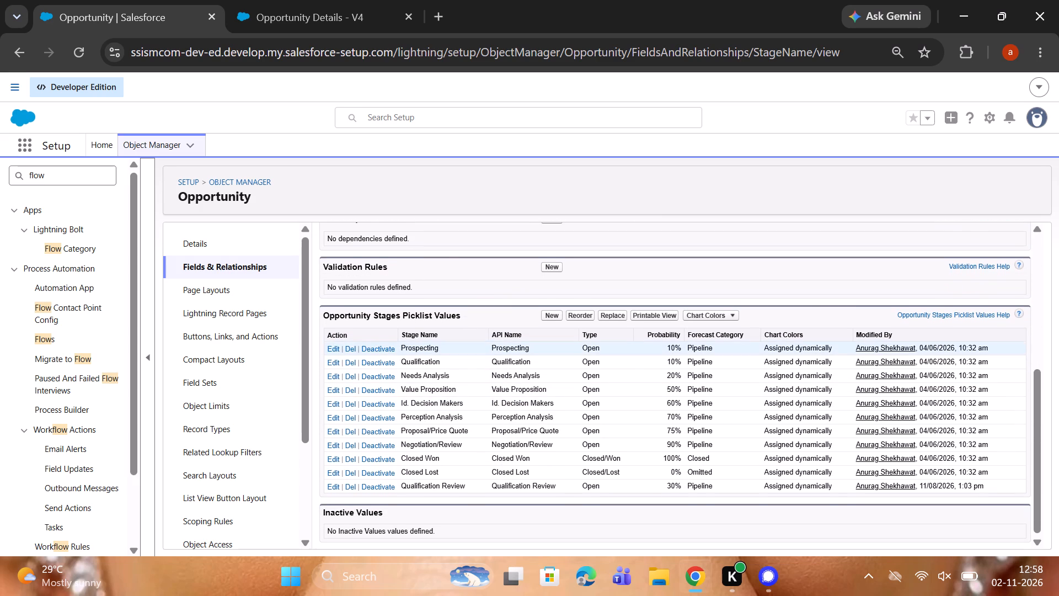
pyautogui.moveTo(493, 345); pyautogui.dragTo(532, 347)
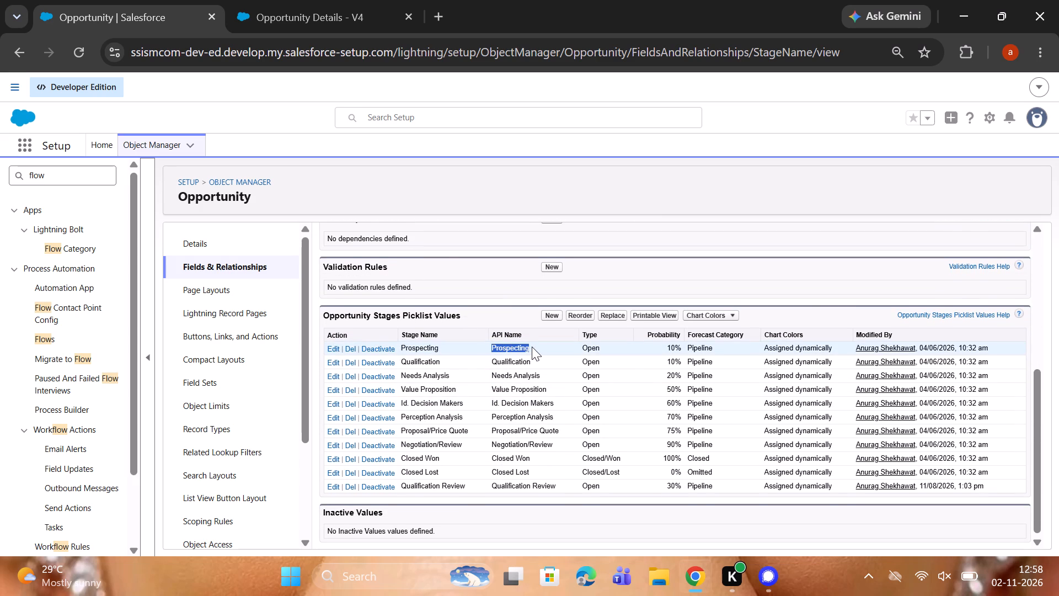
pyautogui.hotkey('ctrl', 'c')
pyautogui.click(532, 347)
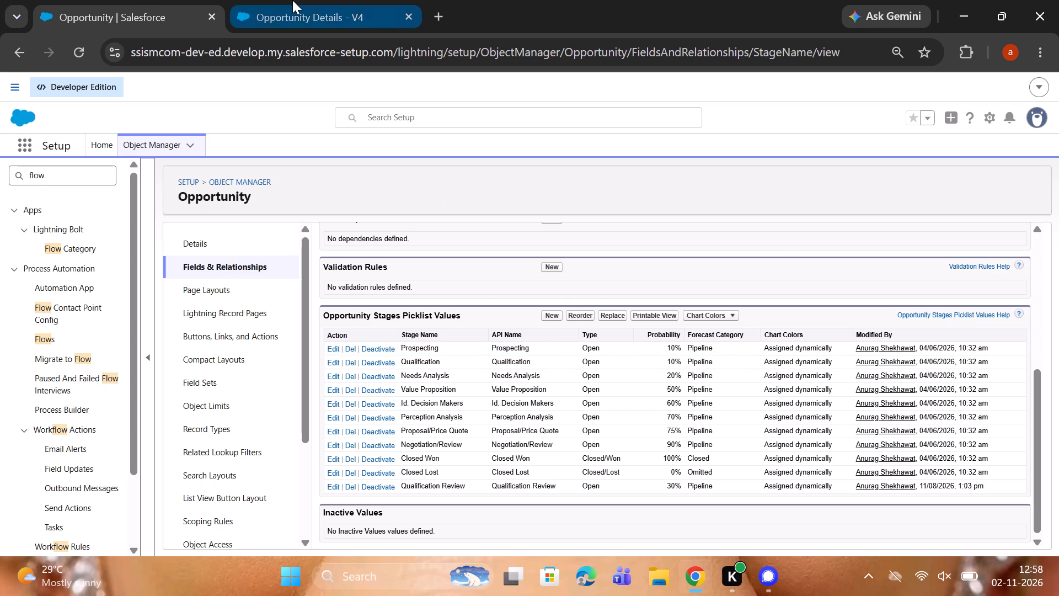
# In the Opportunity Details - V4 flow, set the new Stage resource's API name to the copied Prospecting.
pyautogui.click(292, 0)
pyautogui.click(580, 316)
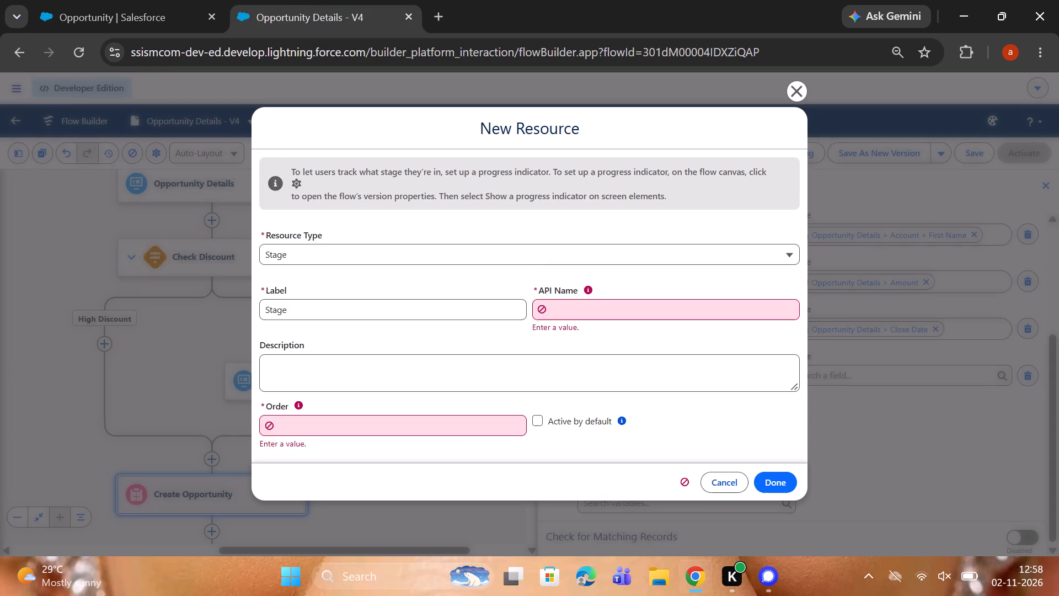
pyautogui.hotkey('ctrl', 'v')
pyautogui.click(591, 339)
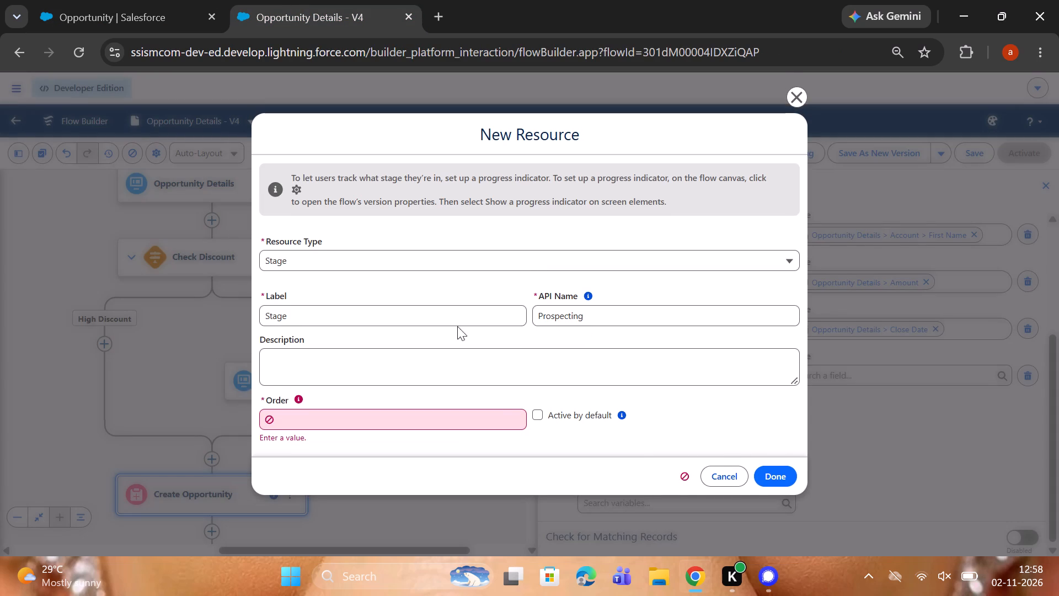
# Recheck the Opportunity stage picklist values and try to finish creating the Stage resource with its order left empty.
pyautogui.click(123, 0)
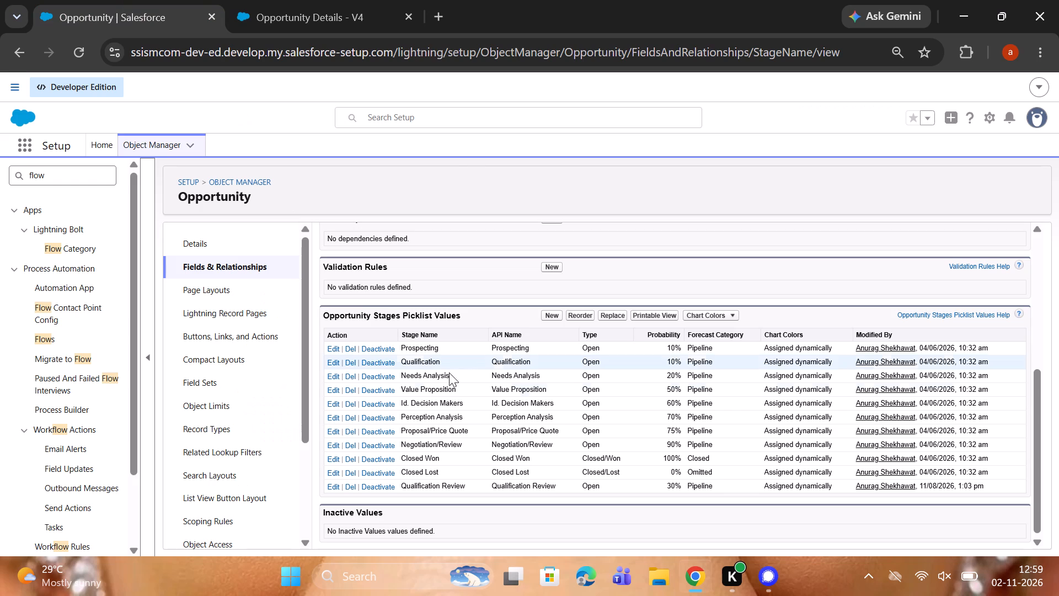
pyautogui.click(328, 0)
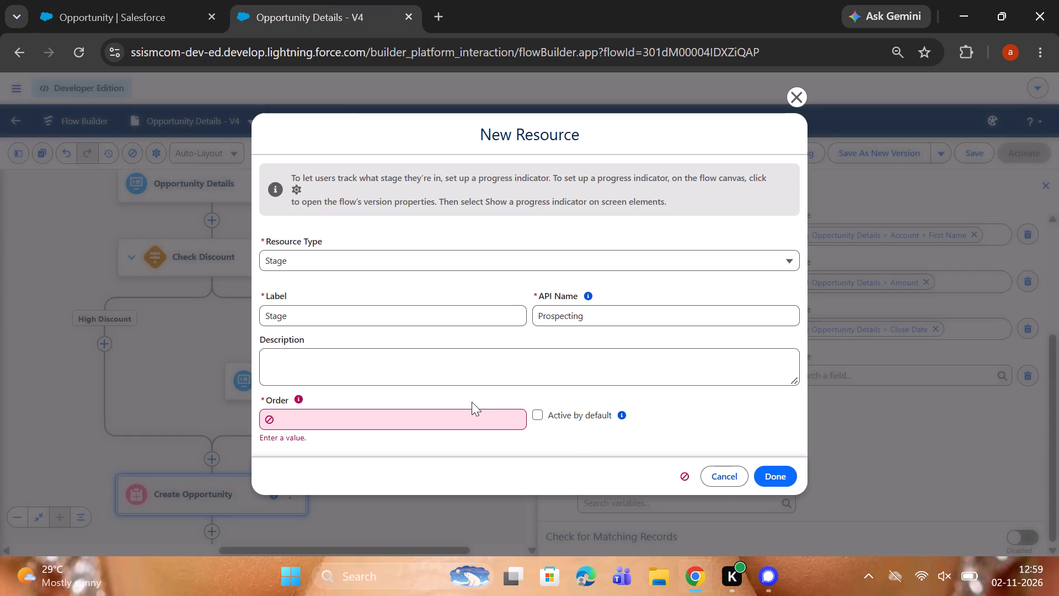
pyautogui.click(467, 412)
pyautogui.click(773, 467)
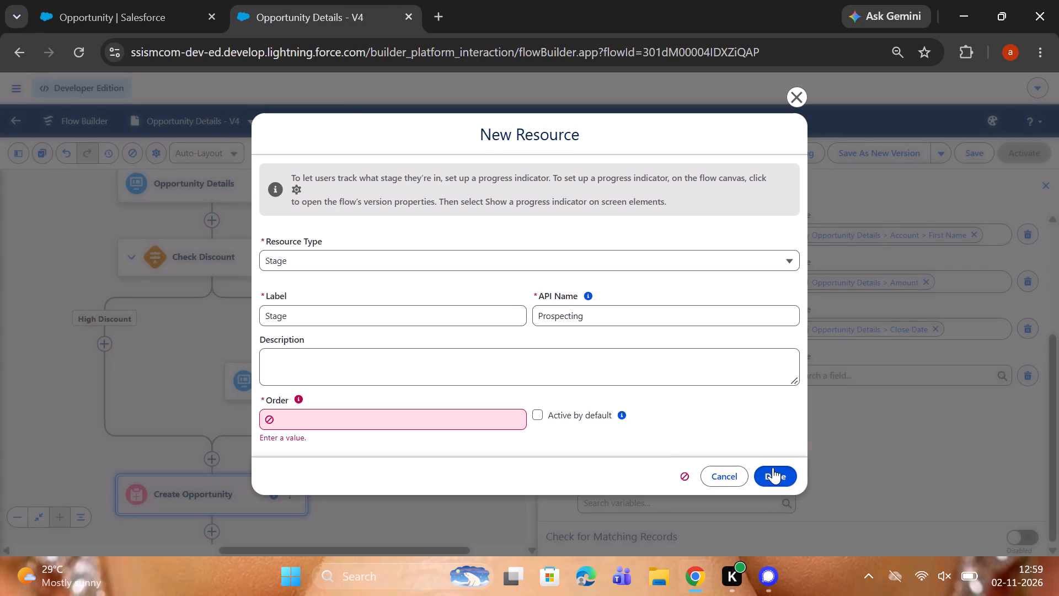
# Open the Prospecting value of the Opportunity Stage field for editing.
pyautogui.click(185, 4)
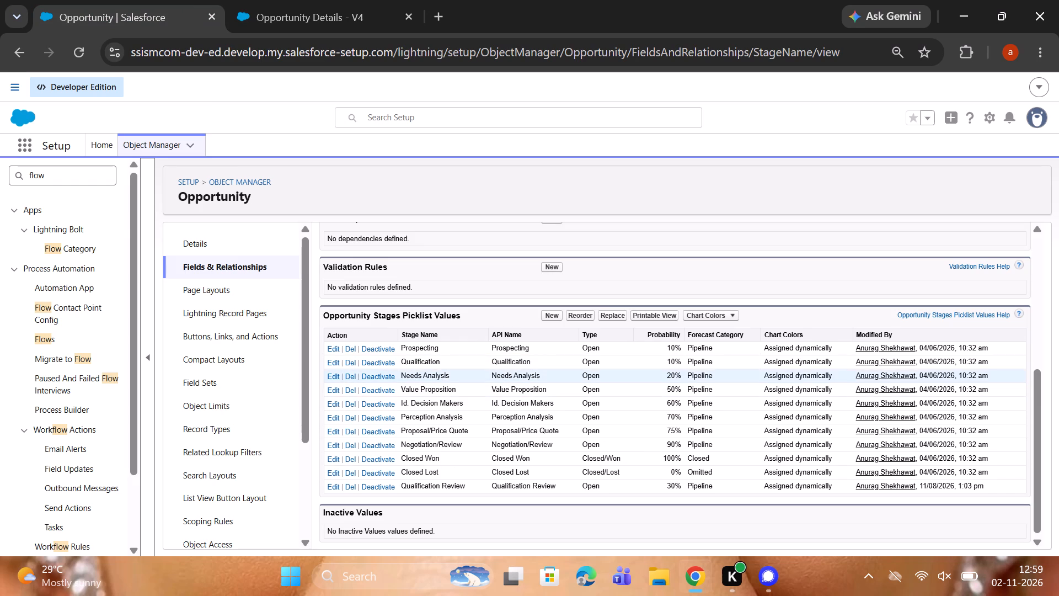
pyautogui.click(334, 349)
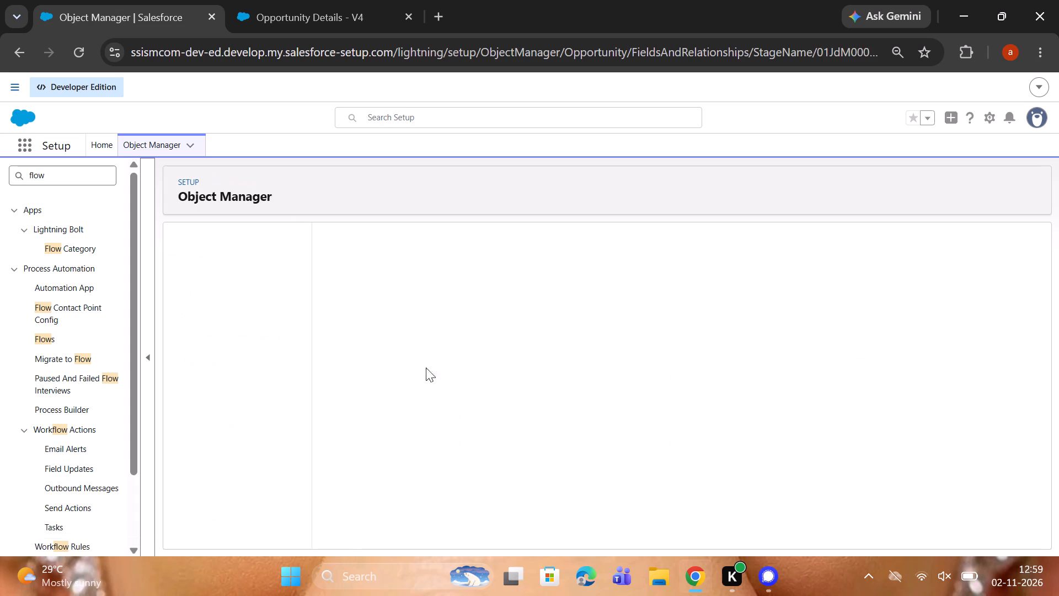
pyautogui.click(505, 380)
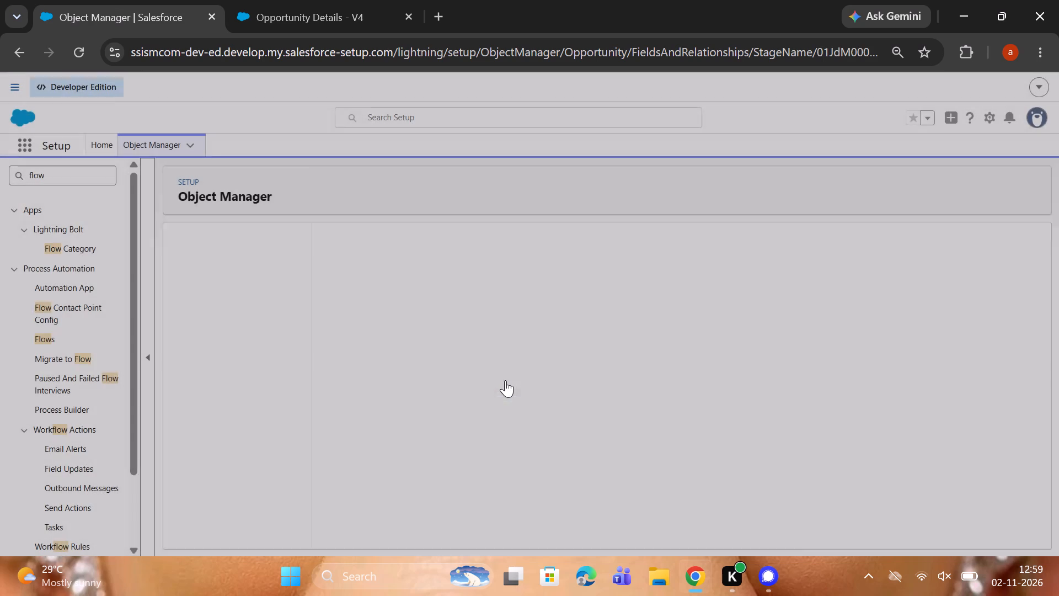
# Return to the Opportunity Details - V4 flow and start a Windows search beginning with "s".
pyautogui.click(272, 24)
pyautogui.press('s')
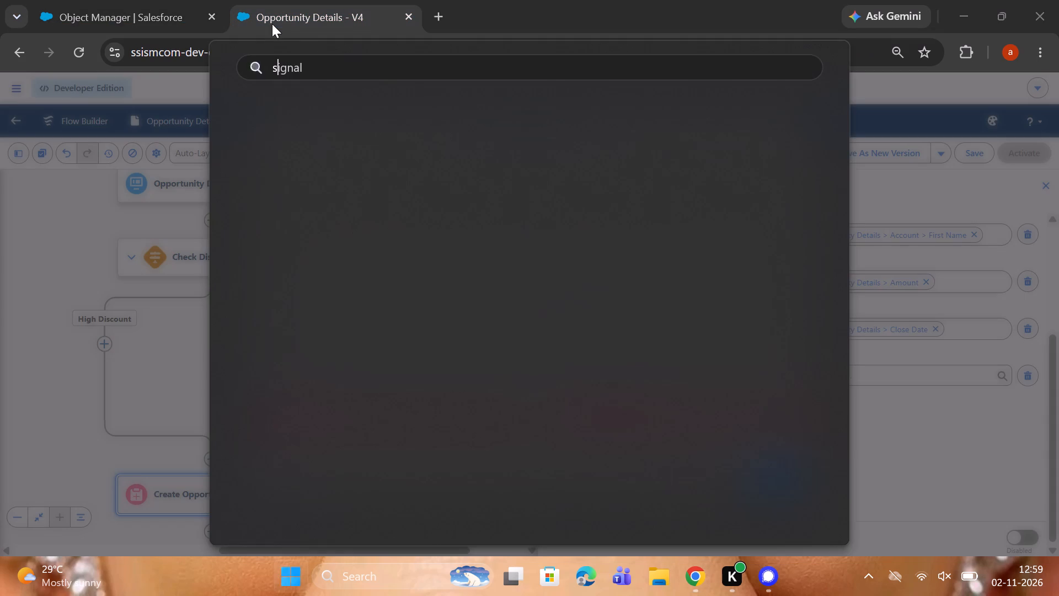
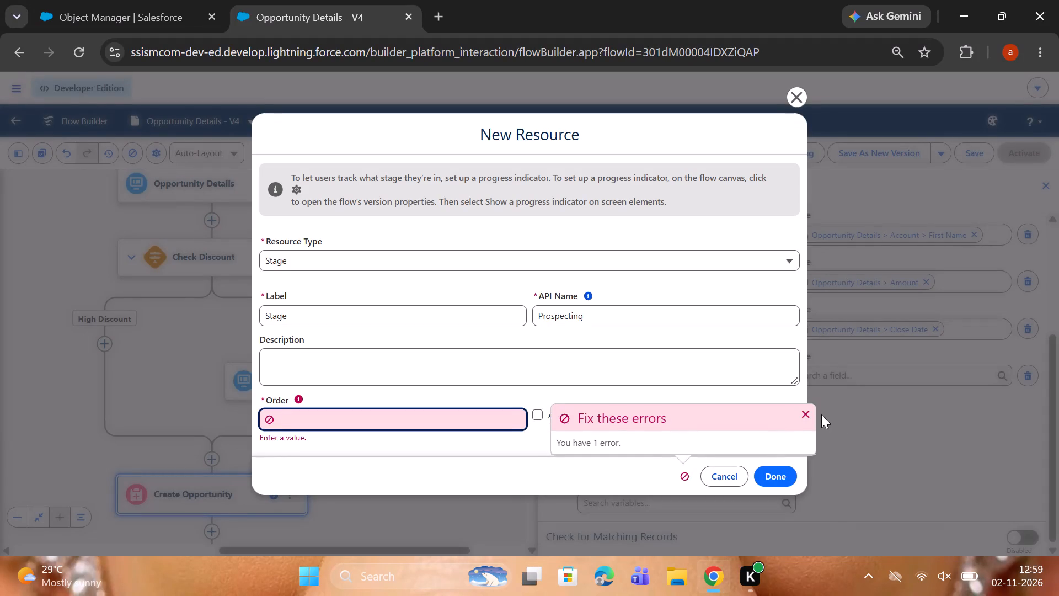
# Dismiss the error notice in the New Resource form and activate the empty Order field.
pyautogui.click(801, 411)
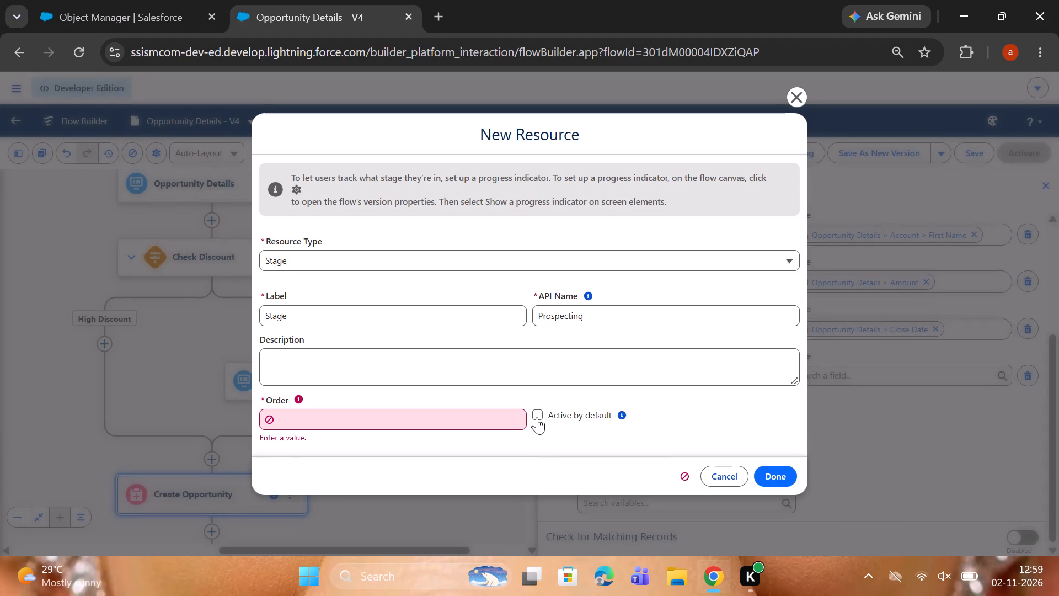
pyautogui.click(436, 422)
# Switch to the Object Manager browser tab.
pyautogui.click(138, 0)
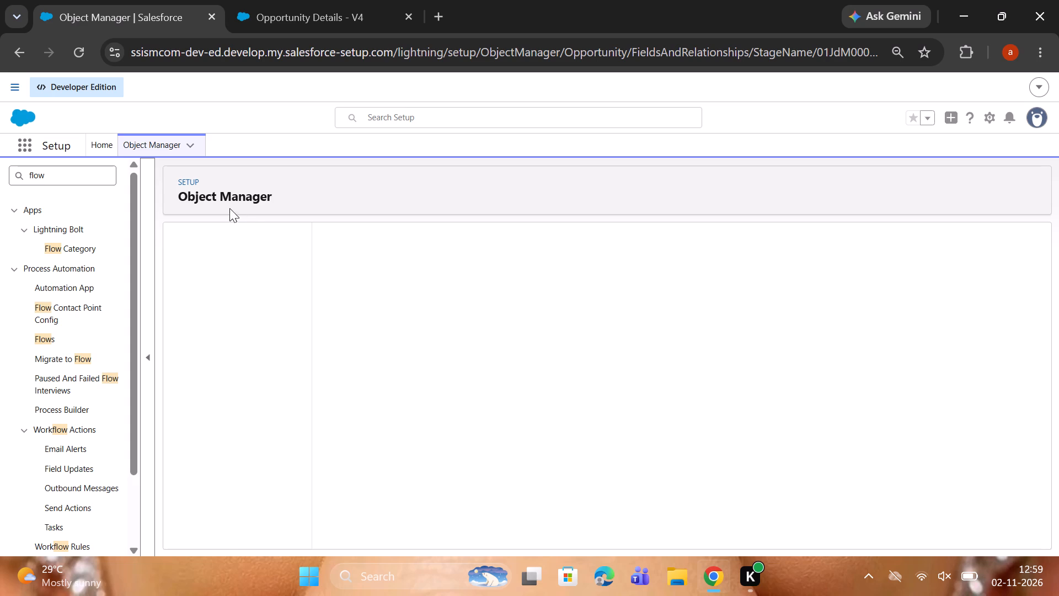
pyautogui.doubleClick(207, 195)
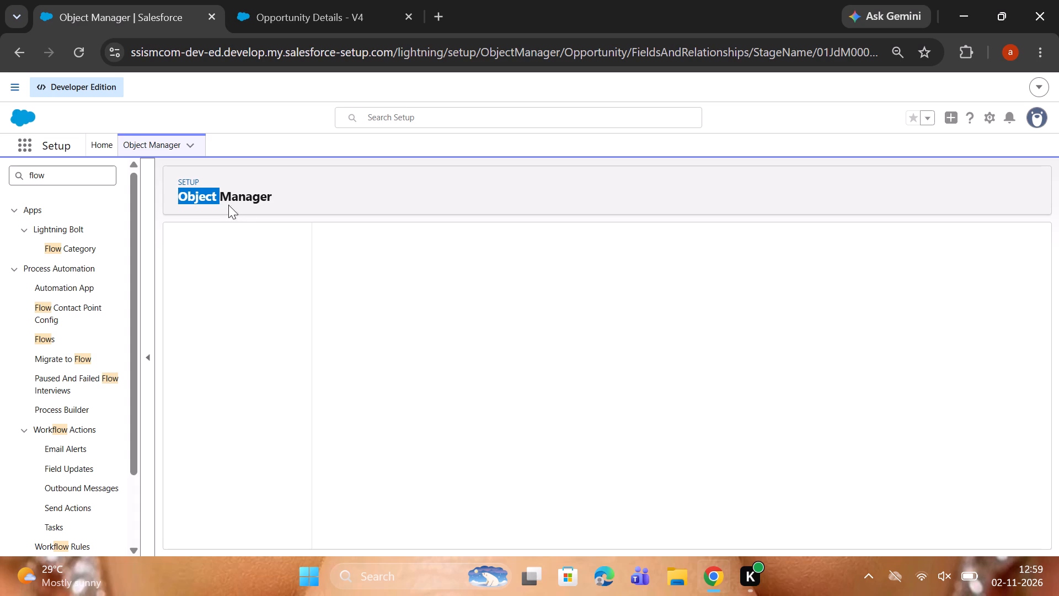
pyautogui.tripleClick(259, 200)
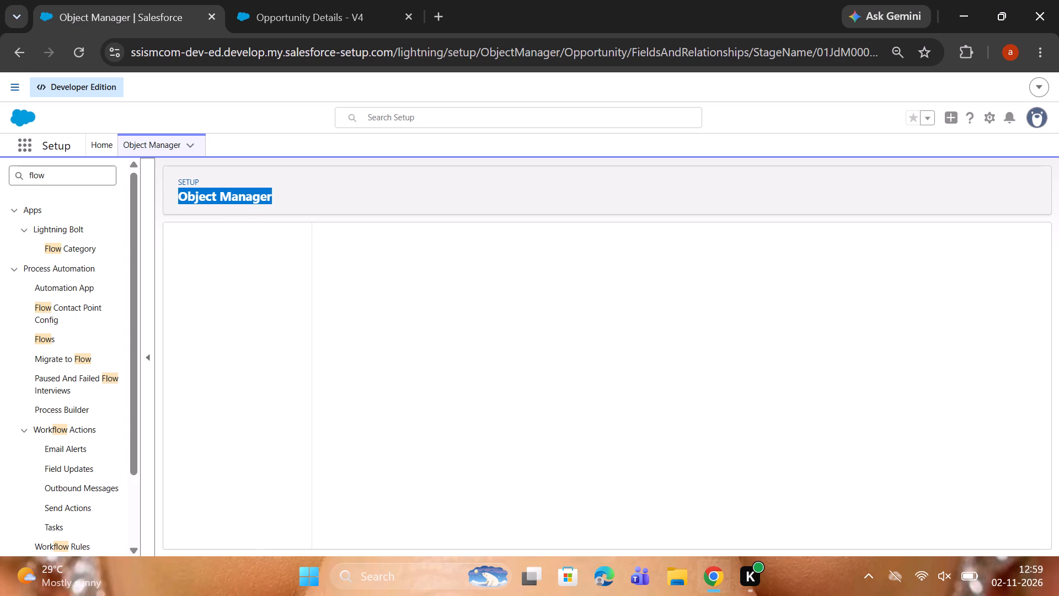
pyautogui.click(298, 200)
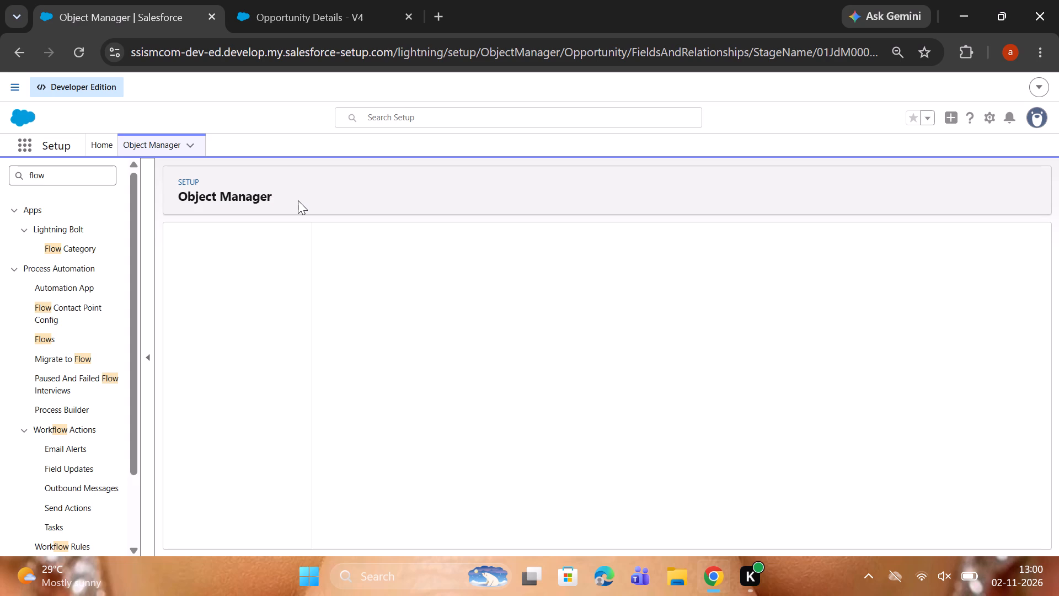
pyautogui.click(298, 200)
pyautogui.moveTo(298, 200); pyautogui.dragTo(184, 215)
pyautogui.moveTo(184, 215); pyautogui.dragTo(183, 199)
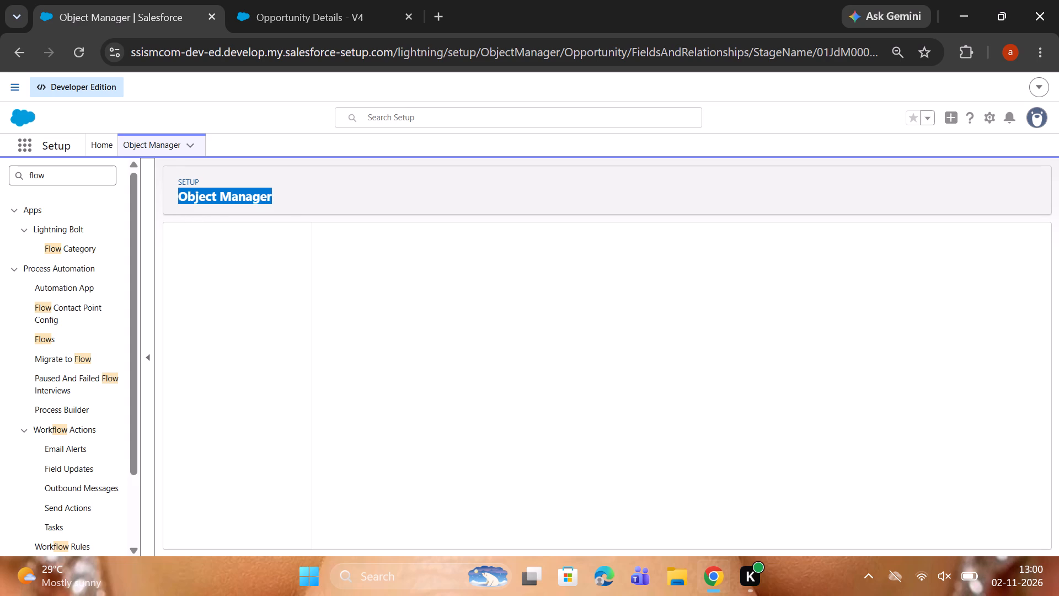
# Return to the Object Manager list, search it for "opp" and open the Opportunity object.
pyautogui.click(144, 143)
pyautogui.click(863, 180)
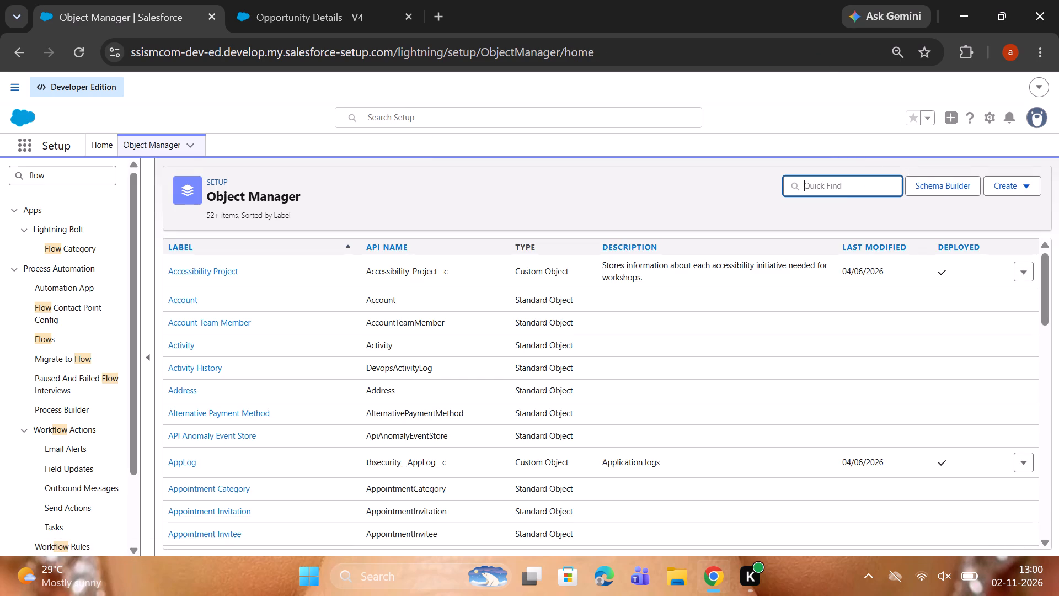
pyautogui.write('op')
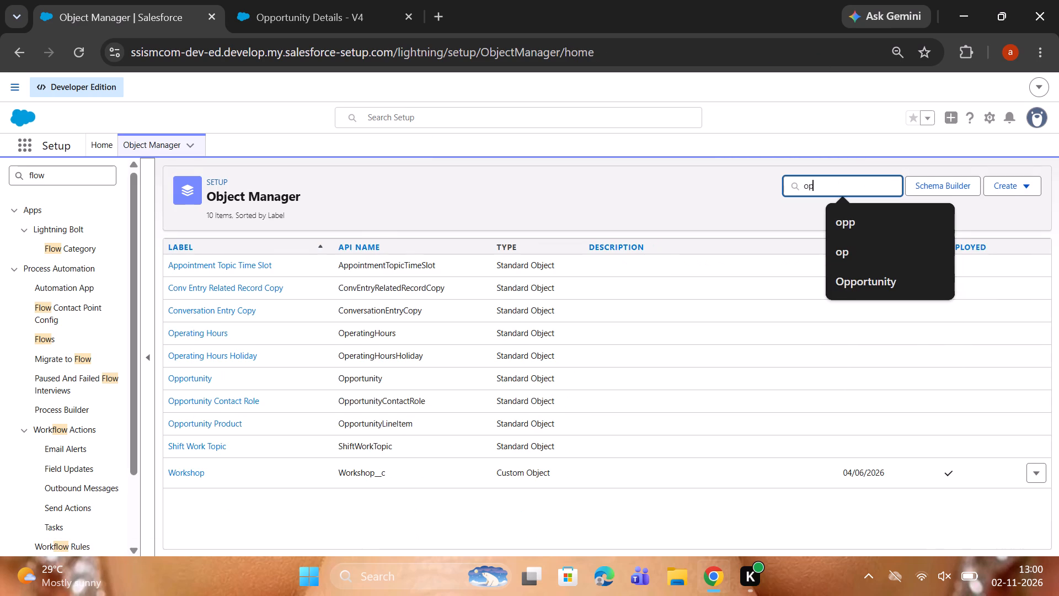
pyautogui.press('p')
pyautogui.click(179, 268)
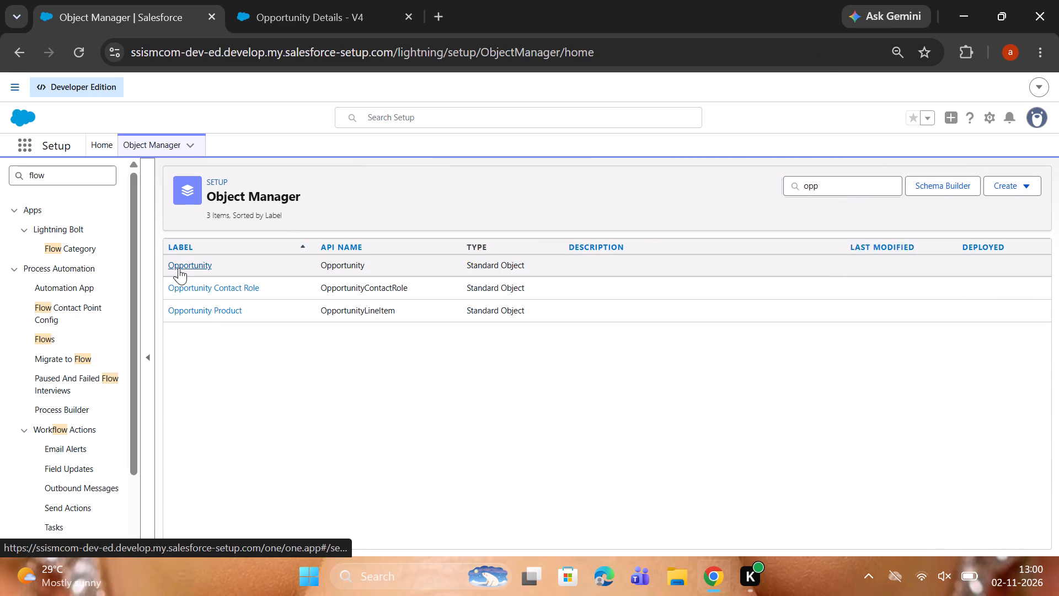
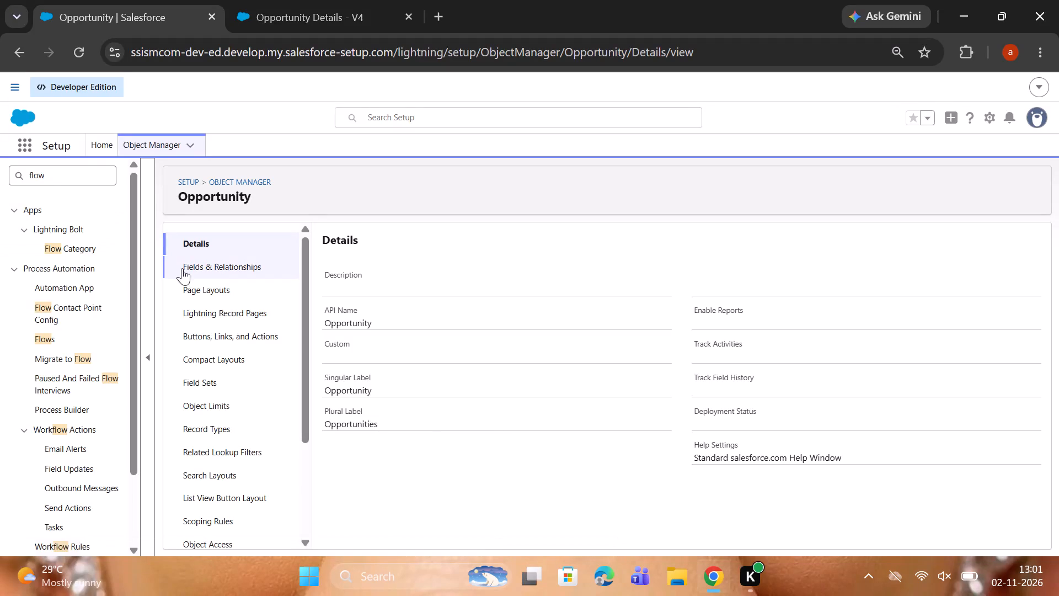
# Open the Opportunity object's Fields & Relationships list and view the Stage field's details.
pyautogui.click(201, 278)
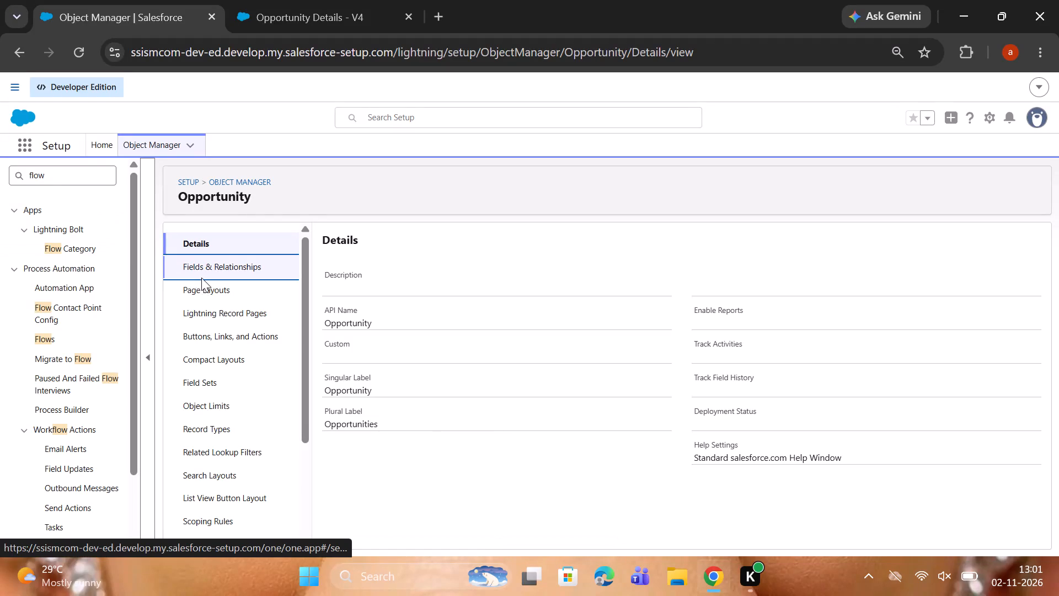
pyautogui.scroll(-1, 468, 361)
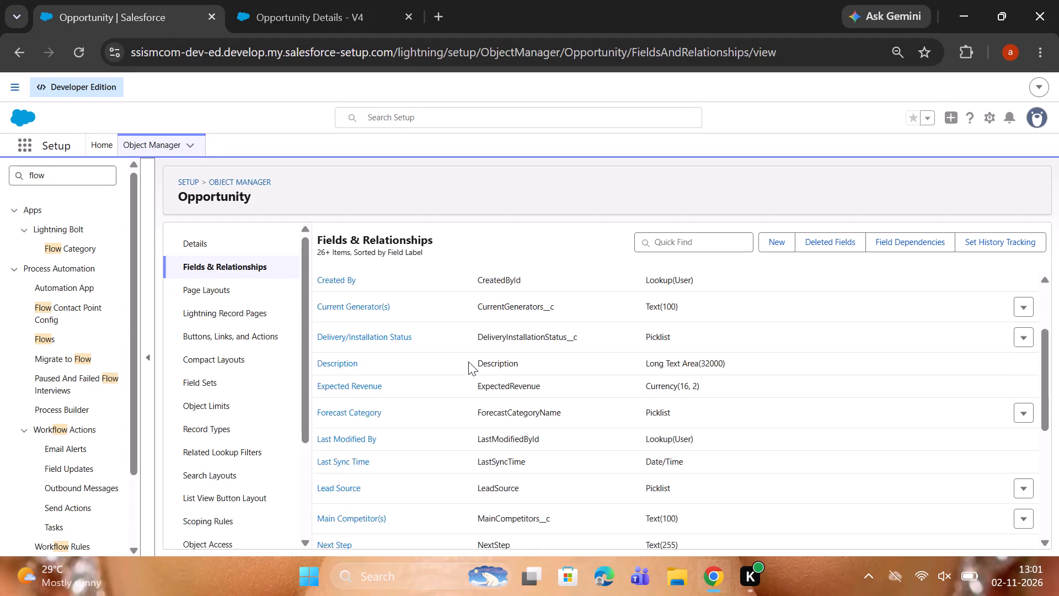
pyautogui.scroll(-12, 468, 361)
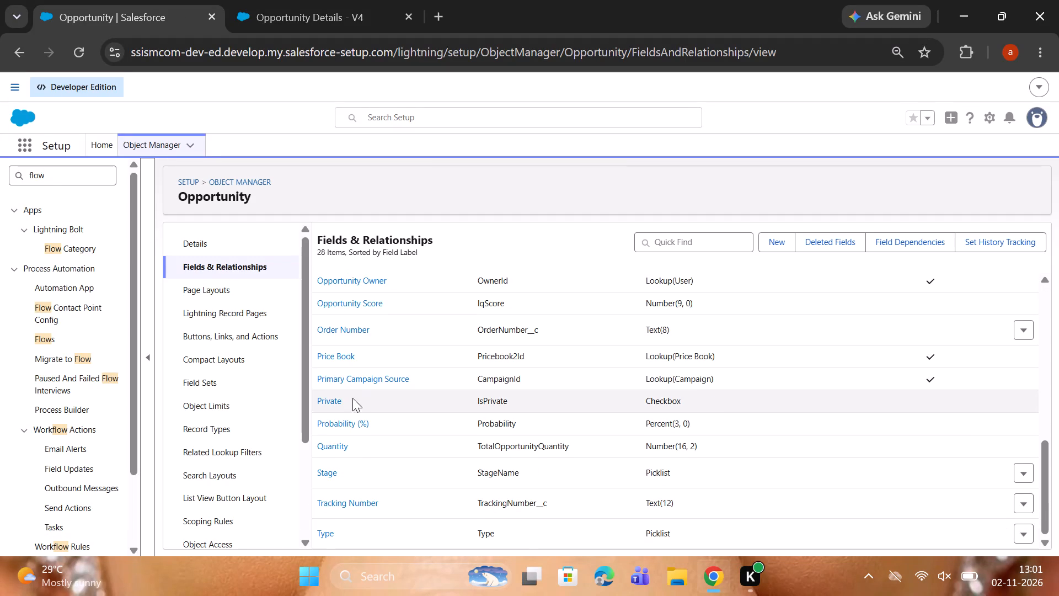
pyautogui.scroll(-3, 383, 422)
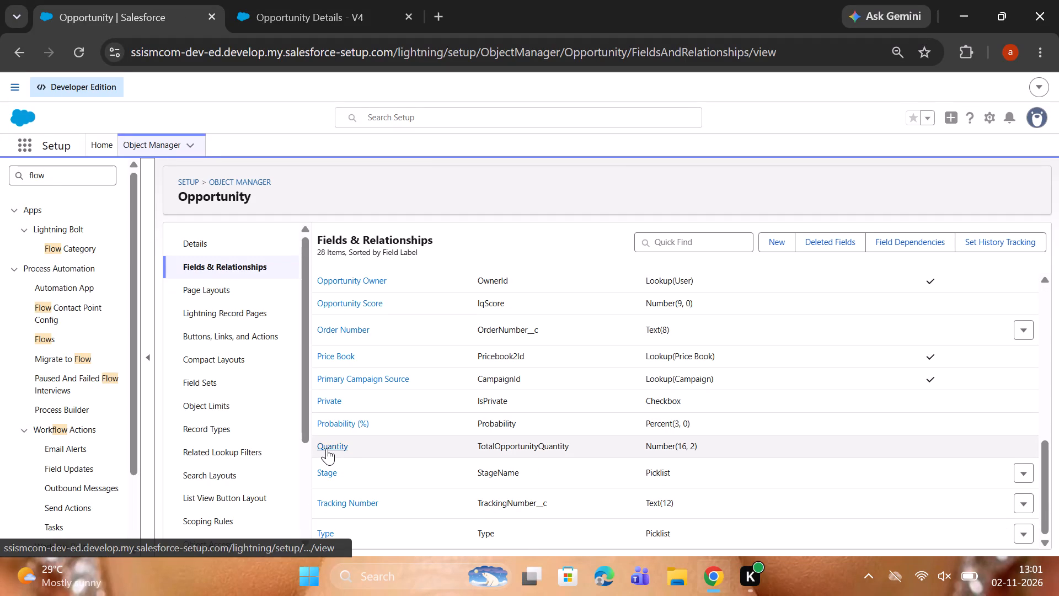
pyautogui.click(328, 470)
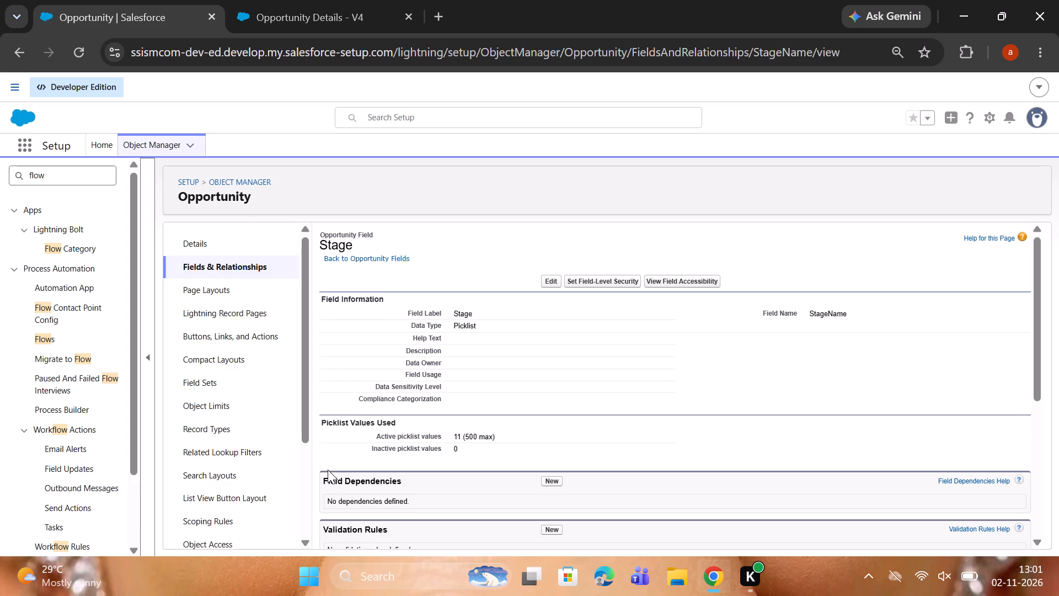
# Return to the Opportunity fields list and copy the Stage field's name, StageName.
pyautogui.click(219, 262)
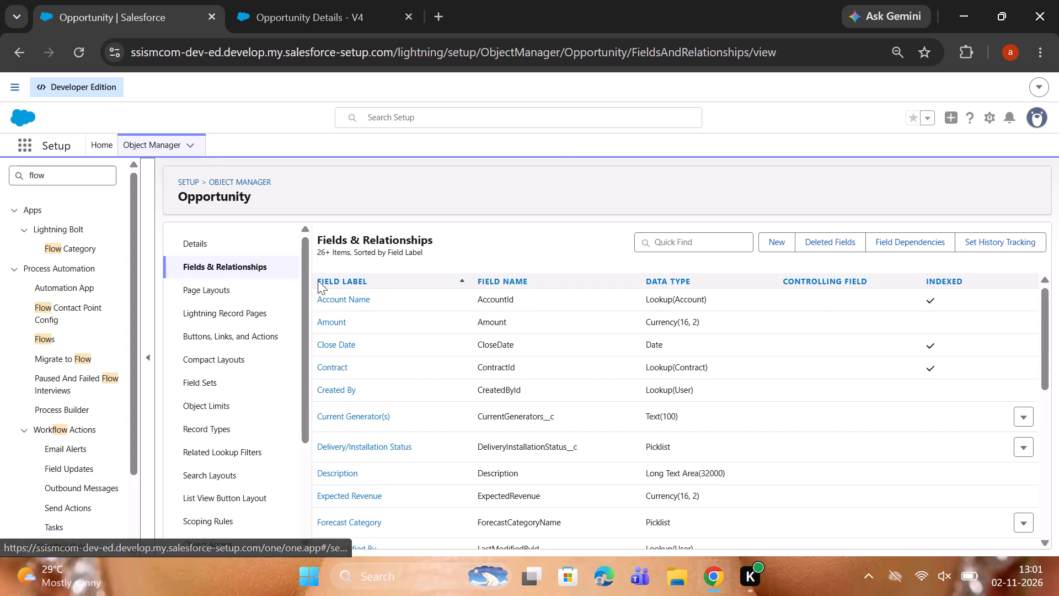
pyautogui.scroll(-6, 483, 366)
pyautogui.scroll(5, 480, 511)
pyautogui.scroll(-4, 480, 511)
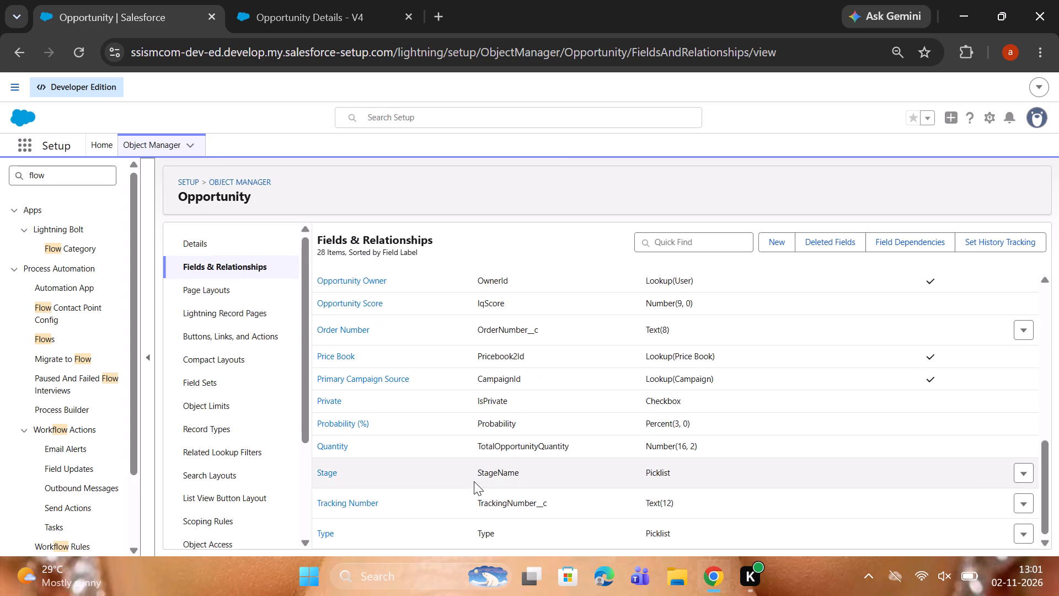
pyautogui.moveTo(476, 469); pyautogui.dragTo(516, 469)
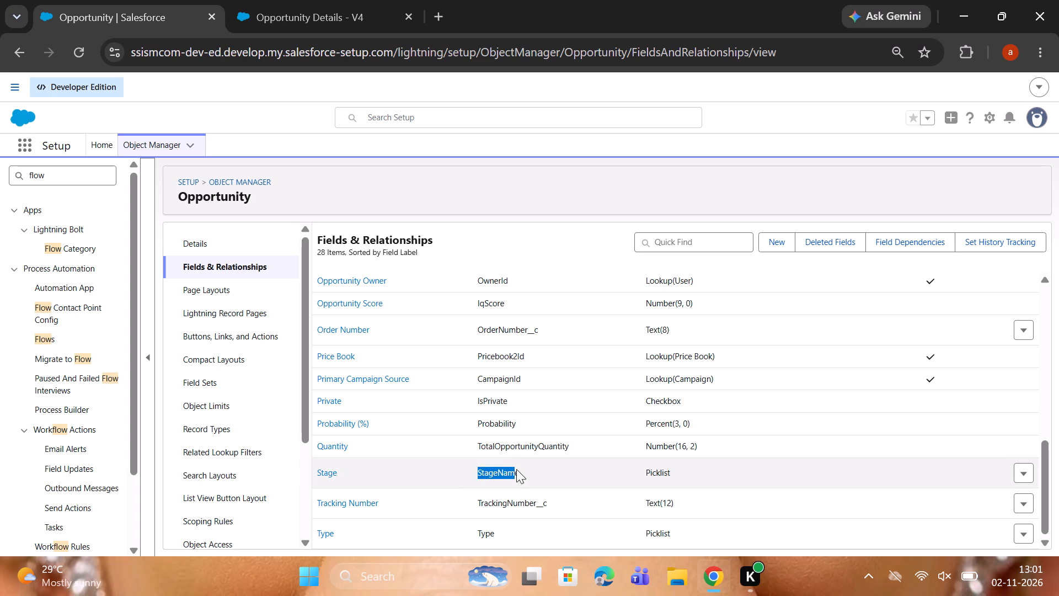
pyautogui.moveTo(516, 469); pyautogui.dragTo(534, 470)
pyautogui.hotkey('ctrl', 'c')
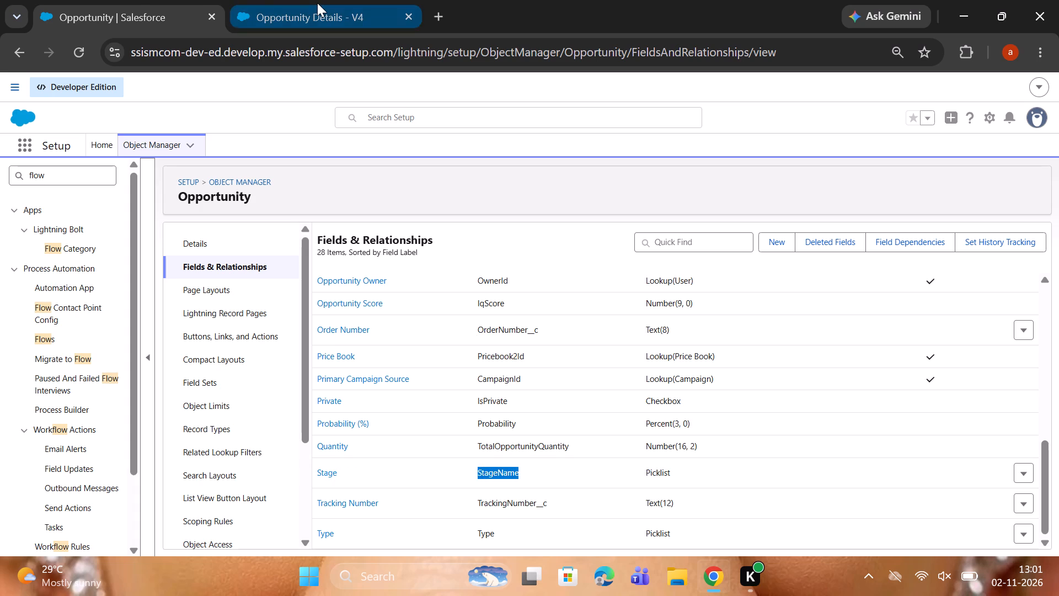
# Search the Opportunity fields list for "ord" and open the Order Number field.
pyautogui.click(317, 3)
pyautogui.click(66, 0)
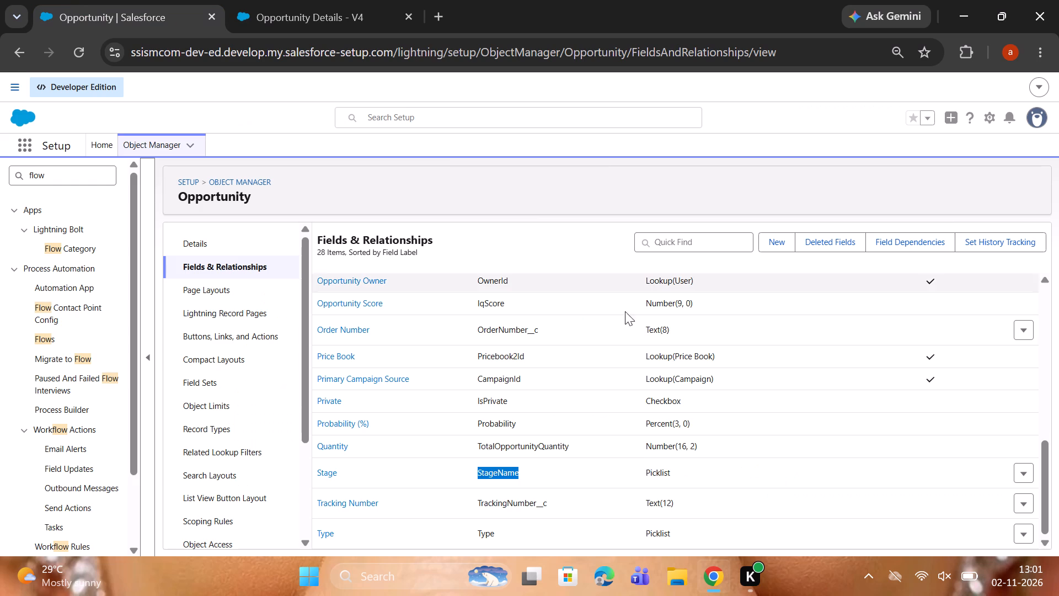
pyautogui.scroll(-7, 668, 372)
pyautogui.scroll(-2, 554, 528)
pyautogui.scroll(4, 554, 528)
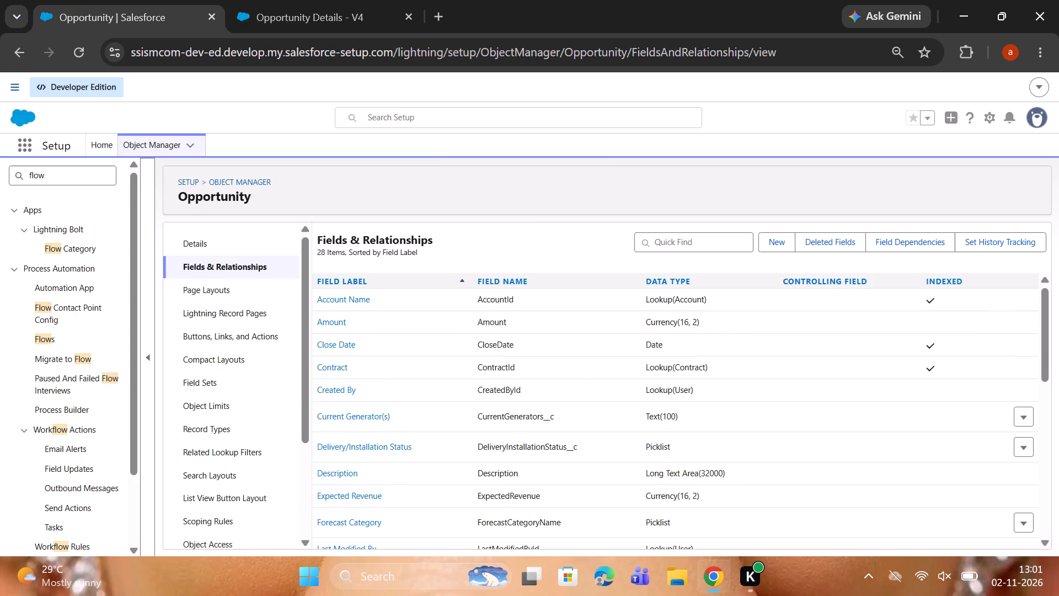
pyautogui.click(679, 237)
pyautogui.write('op')
pyautogui.press('BackSpace')
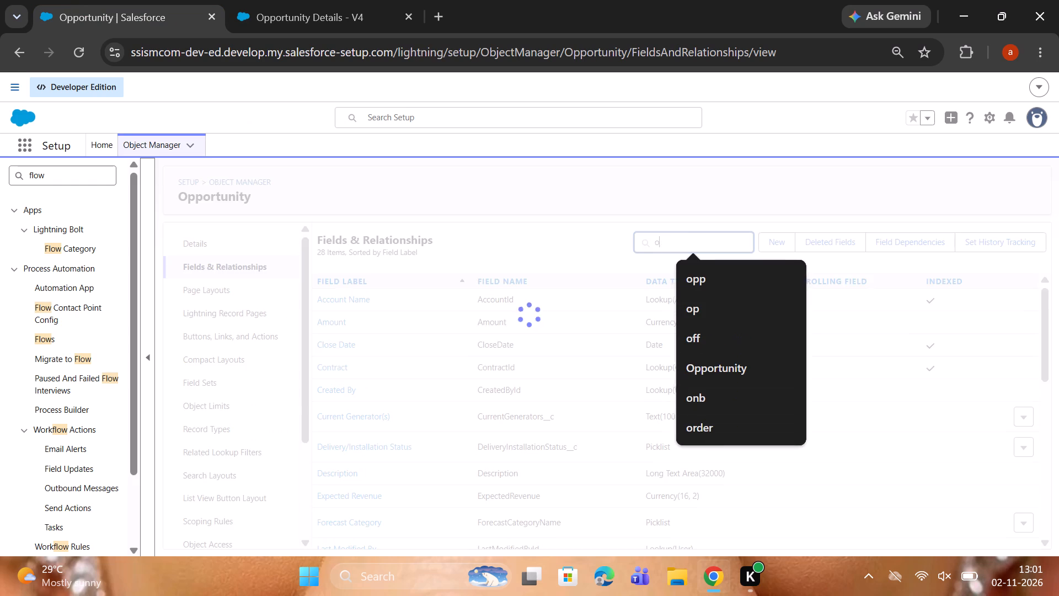
pyautogui.press('e')
pyautogui.press('BackSpace')
pyautogui.write('rd')
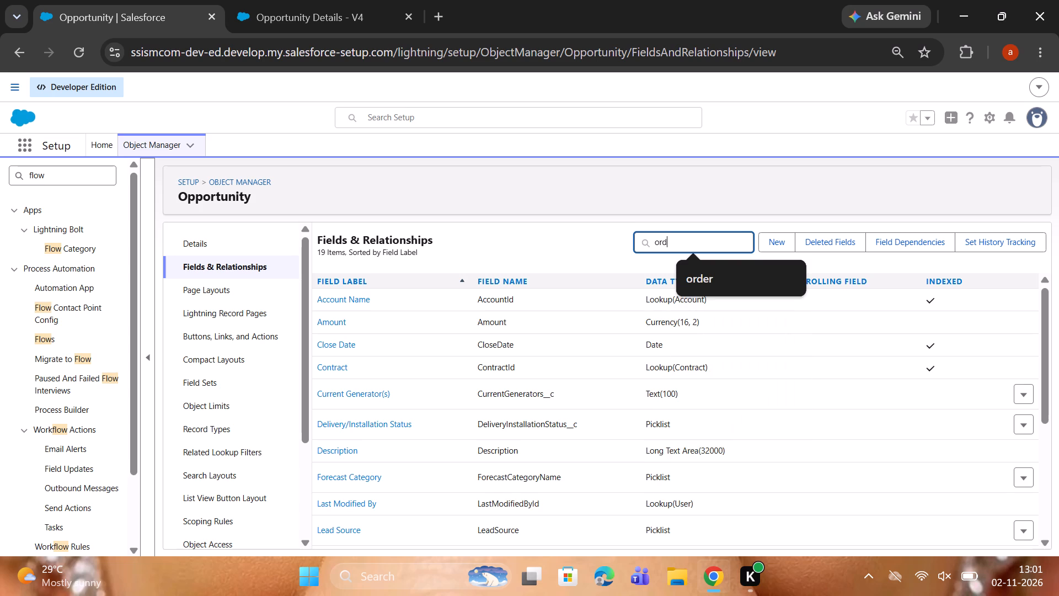
pyautogui.click(362, 302)
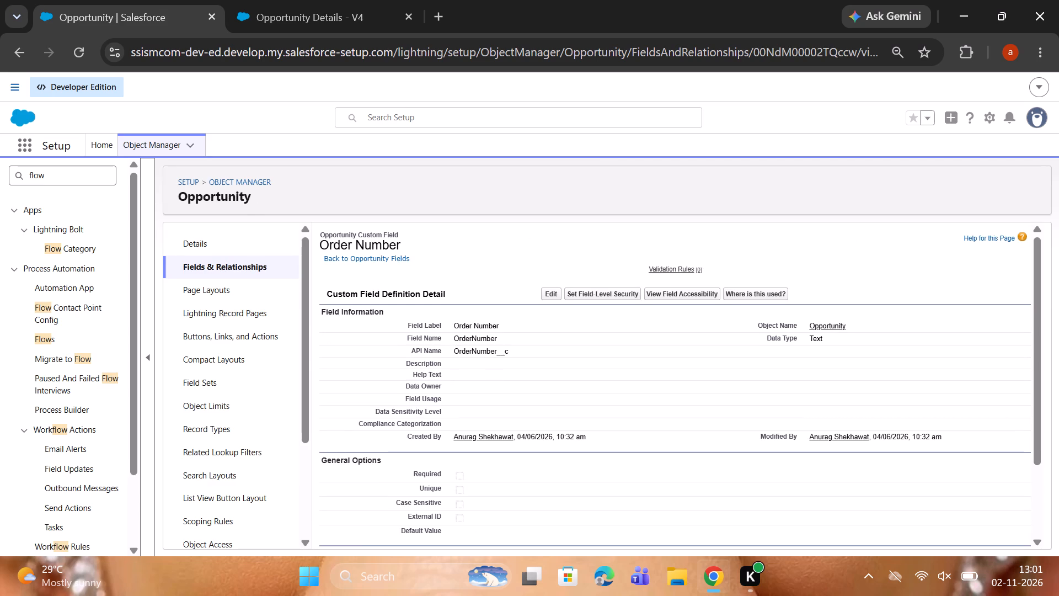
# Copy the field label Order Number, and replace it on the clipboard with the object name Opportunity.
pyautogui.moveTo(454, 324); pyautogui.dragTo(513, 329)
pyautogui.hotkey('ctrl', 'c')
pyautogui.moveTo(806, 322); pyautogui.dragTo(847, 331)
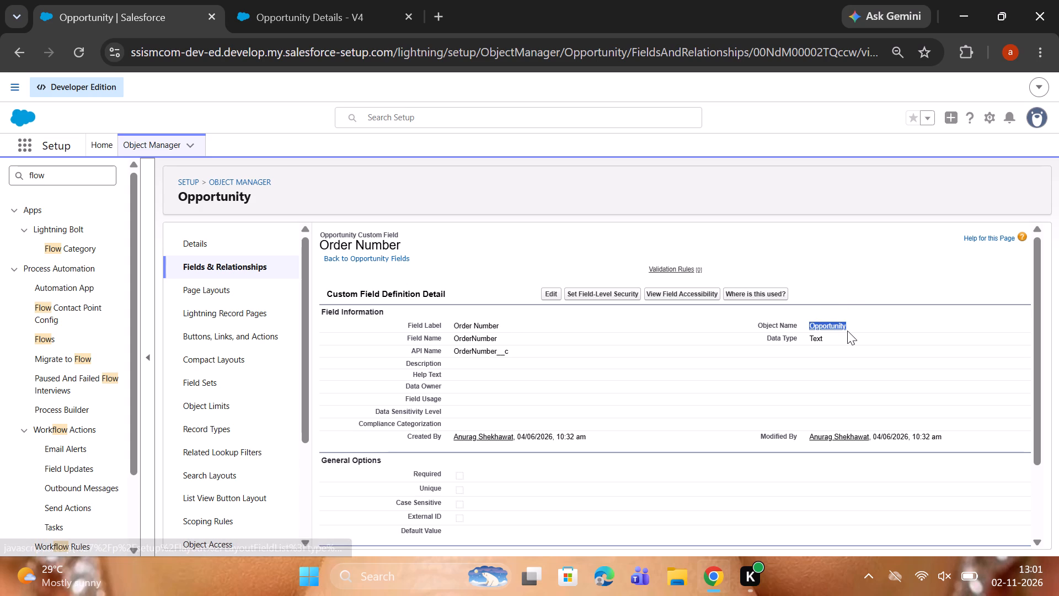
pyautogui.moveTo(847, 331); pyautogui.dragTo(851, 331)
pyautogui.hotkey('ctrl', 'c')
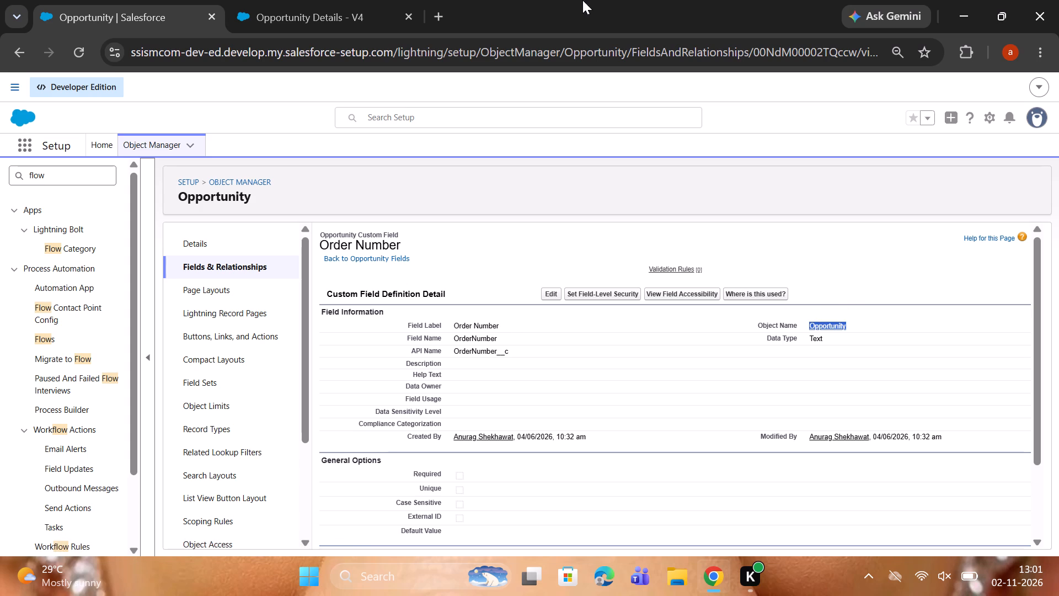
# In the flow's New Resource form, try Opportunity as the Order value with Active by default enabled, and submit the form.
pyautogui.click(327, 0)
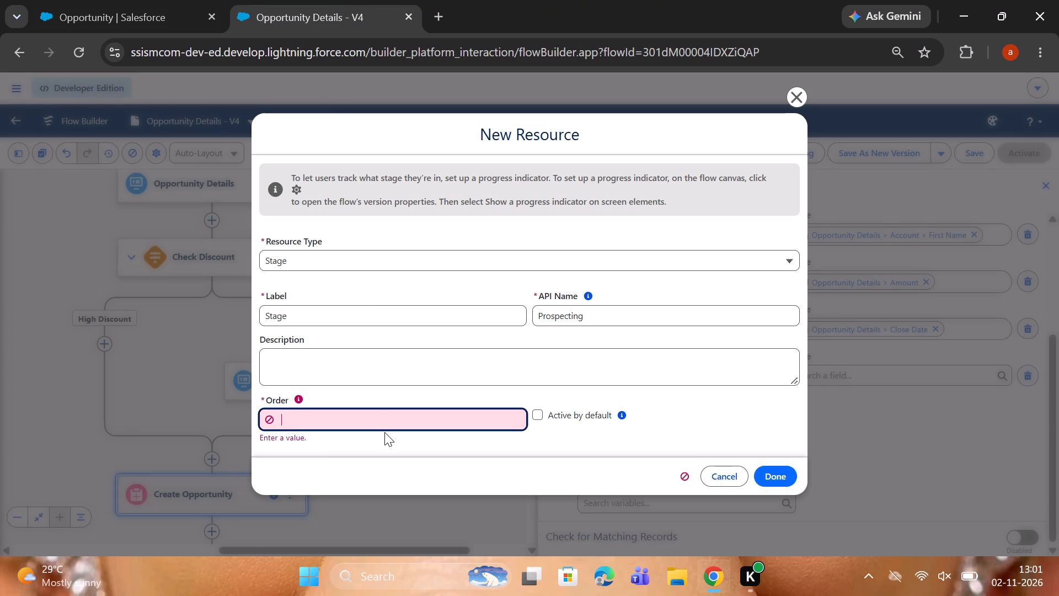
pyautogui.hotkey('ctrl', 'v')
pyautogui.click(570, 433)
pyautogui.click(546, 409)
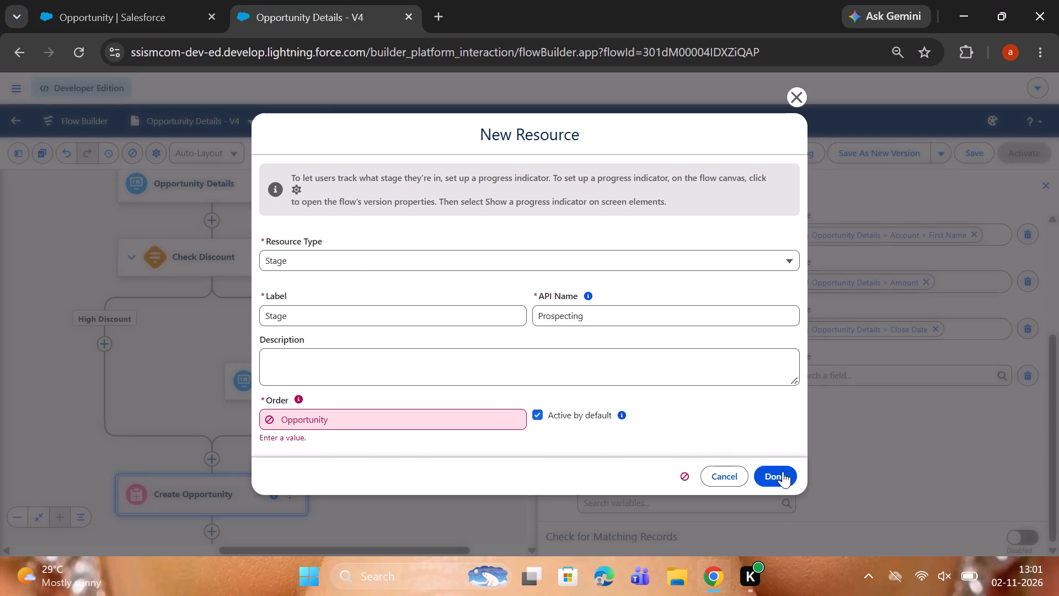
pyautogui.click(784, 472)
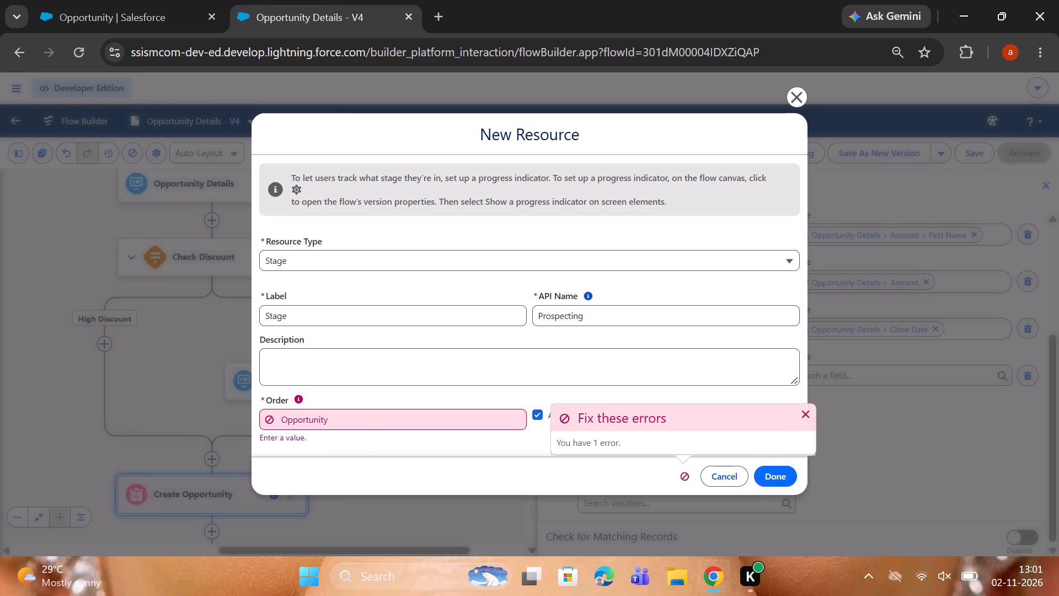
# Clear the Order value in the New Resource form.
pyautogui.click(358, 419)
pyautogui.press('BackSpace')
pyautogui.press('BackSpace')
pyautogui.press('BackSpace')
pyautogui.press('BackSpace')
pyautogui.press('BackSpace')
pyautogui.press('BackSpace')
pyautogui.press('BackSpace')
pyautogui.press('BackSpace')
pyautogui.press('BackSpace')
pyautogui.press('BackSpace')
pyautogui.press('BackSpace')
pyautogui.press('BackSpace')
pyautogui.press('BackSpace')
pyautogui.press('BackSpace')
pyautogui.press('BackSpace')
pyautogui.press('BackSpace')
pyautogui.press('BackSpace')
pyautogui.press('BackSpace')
# Switch back to the Order Number field page in the Object Manager browser tab and follow its link to the Opportunity object.
pyautogui.click(96, 0)
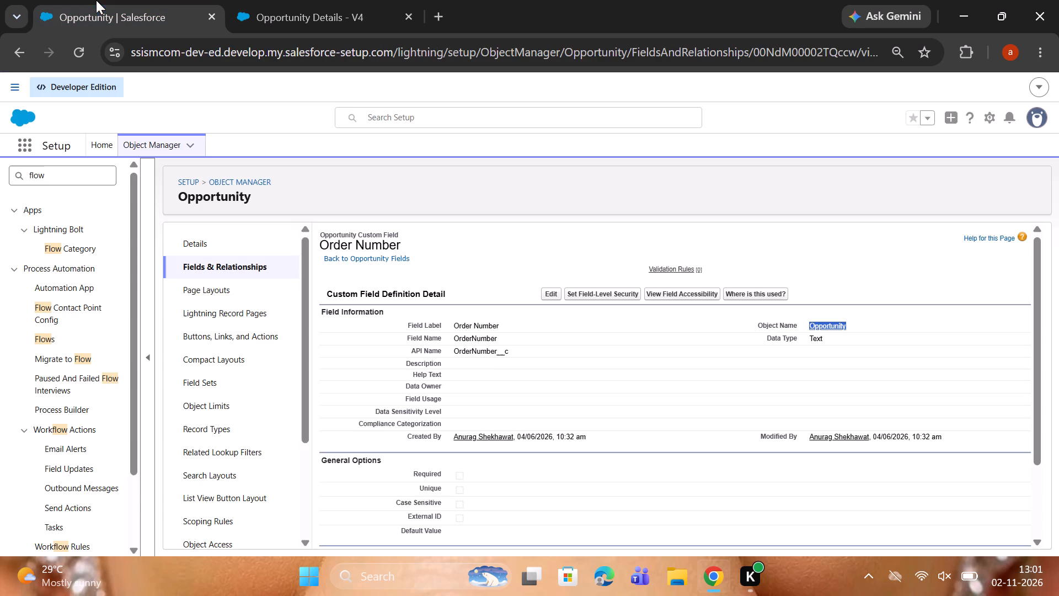
pyautogui.click(454, 321)
pyautogui.click(454, 321)
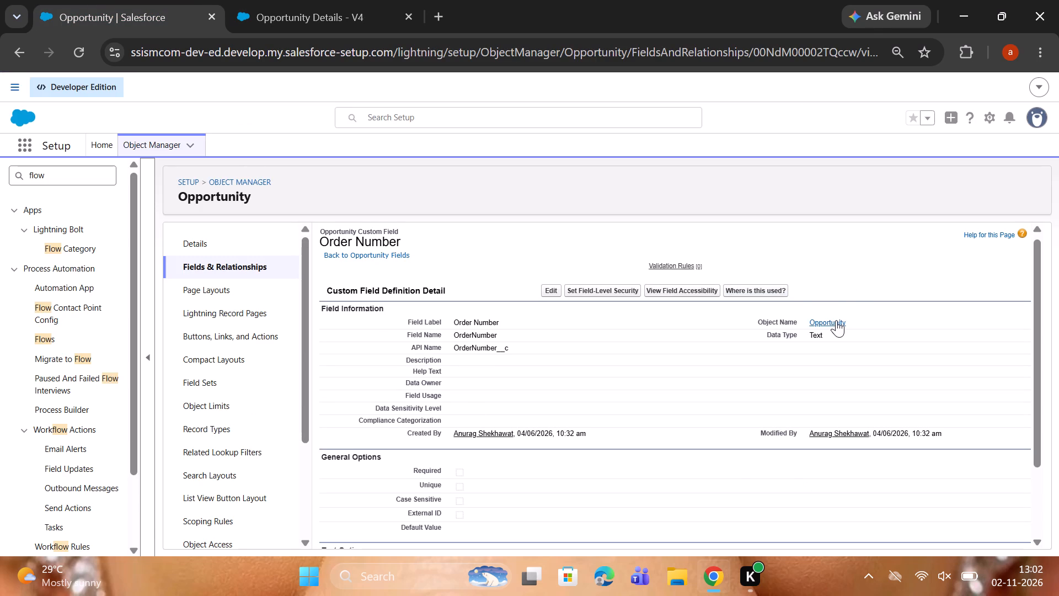
pyautogui.click(836, 320)
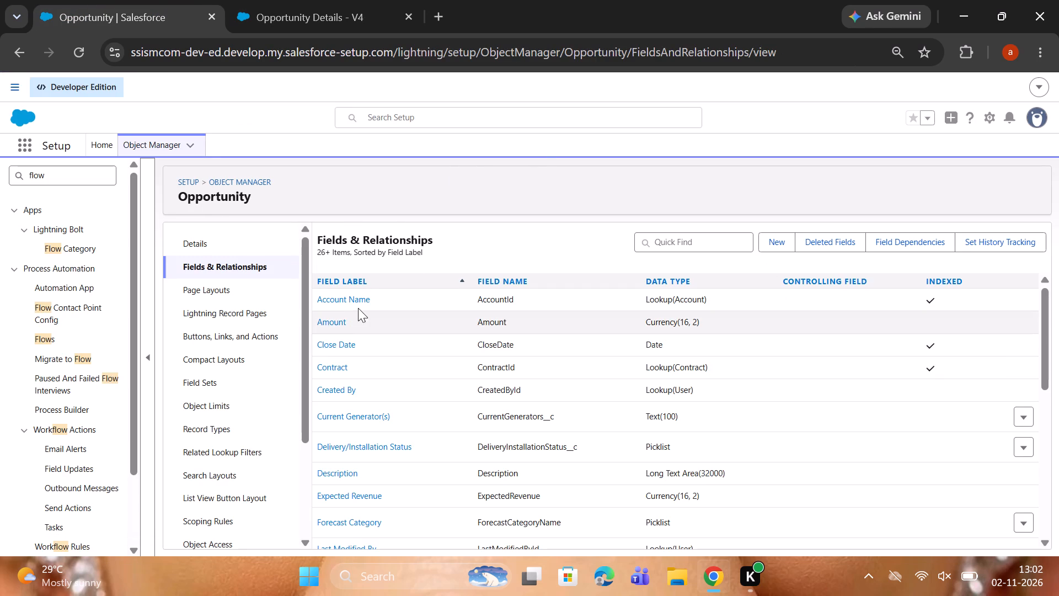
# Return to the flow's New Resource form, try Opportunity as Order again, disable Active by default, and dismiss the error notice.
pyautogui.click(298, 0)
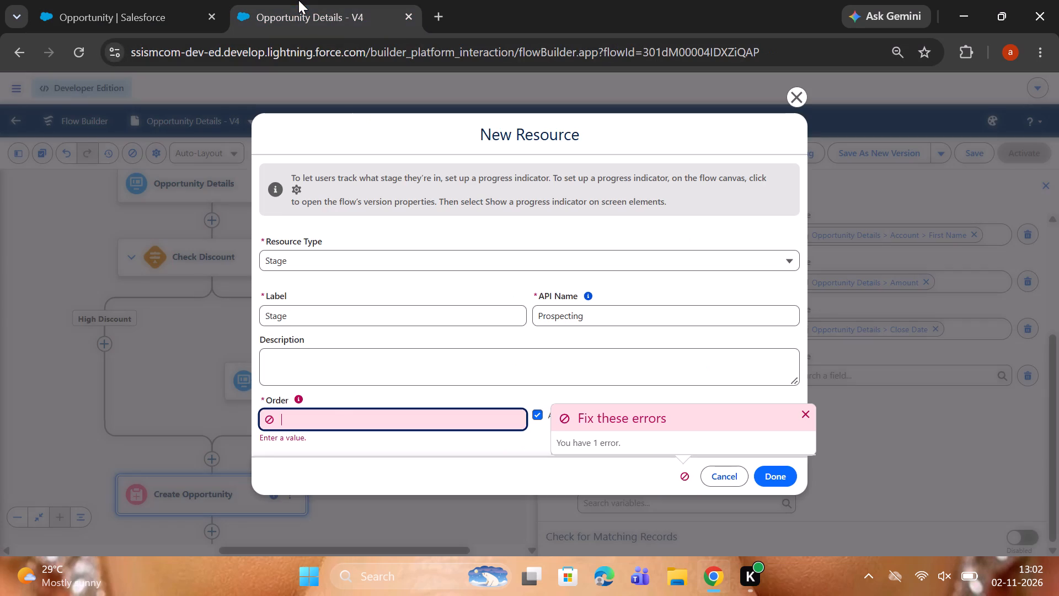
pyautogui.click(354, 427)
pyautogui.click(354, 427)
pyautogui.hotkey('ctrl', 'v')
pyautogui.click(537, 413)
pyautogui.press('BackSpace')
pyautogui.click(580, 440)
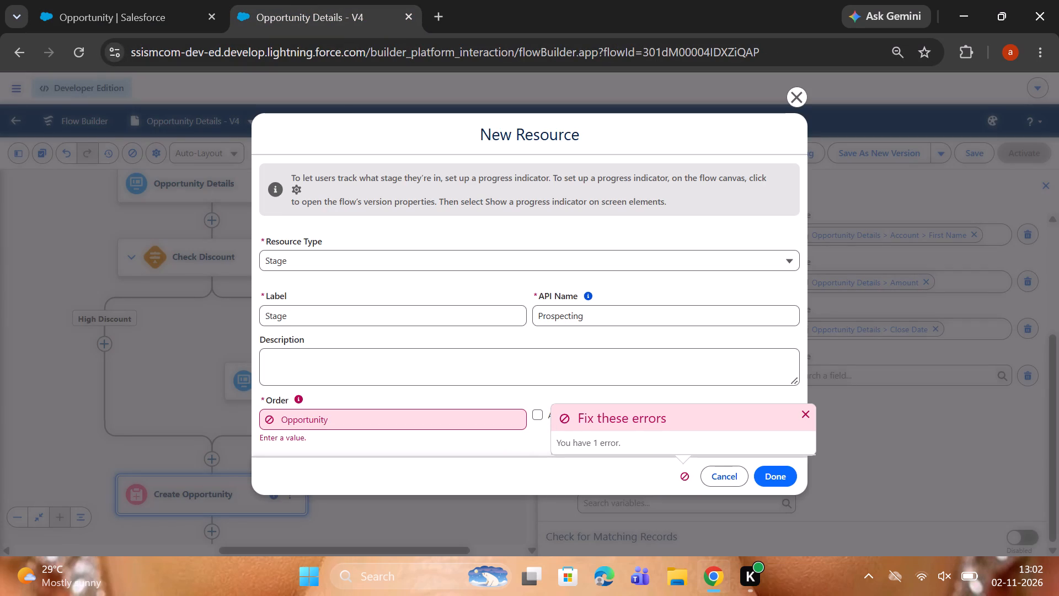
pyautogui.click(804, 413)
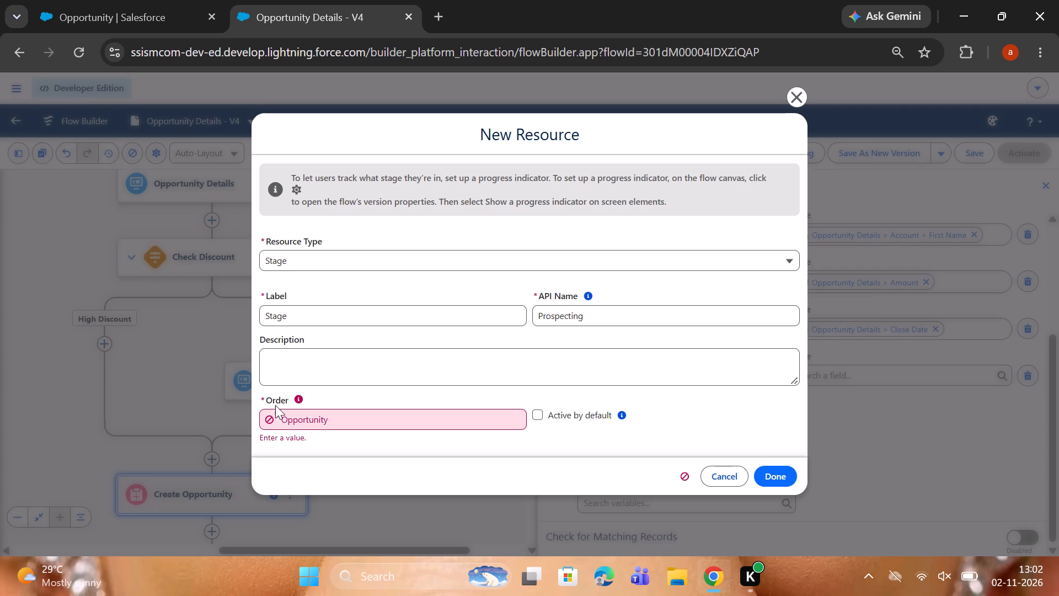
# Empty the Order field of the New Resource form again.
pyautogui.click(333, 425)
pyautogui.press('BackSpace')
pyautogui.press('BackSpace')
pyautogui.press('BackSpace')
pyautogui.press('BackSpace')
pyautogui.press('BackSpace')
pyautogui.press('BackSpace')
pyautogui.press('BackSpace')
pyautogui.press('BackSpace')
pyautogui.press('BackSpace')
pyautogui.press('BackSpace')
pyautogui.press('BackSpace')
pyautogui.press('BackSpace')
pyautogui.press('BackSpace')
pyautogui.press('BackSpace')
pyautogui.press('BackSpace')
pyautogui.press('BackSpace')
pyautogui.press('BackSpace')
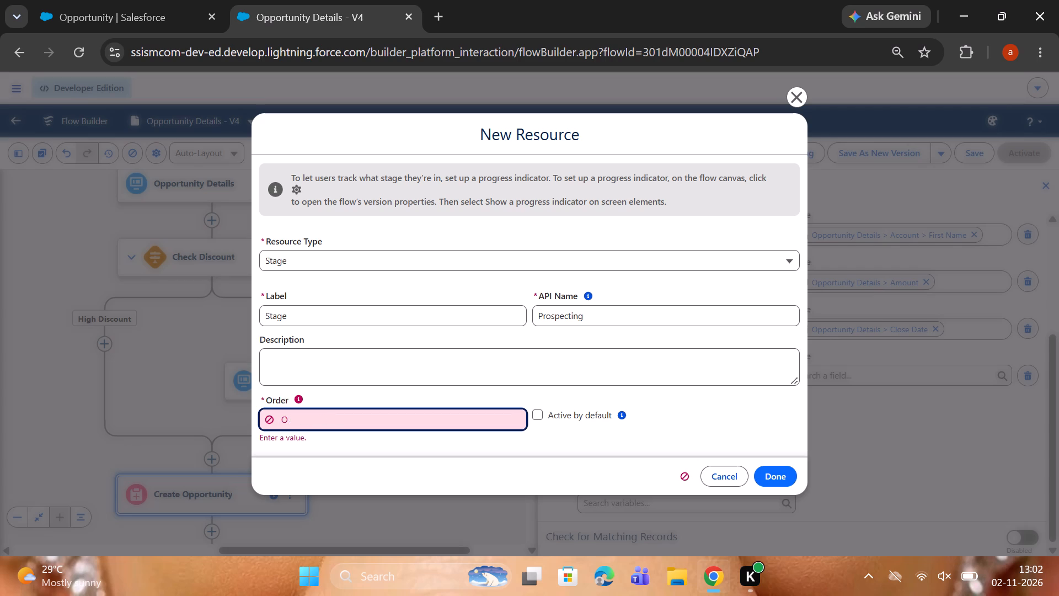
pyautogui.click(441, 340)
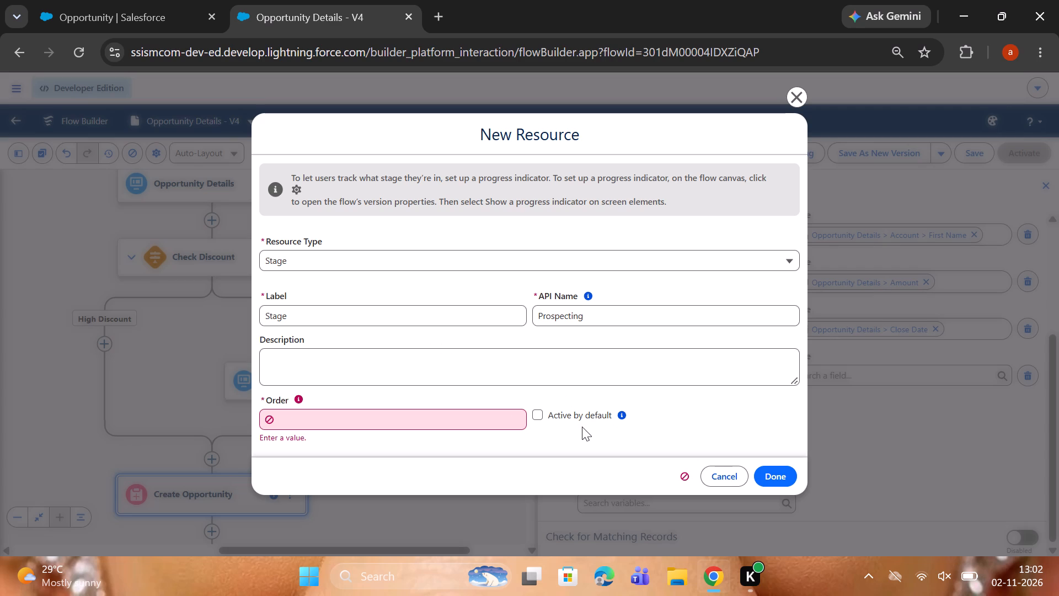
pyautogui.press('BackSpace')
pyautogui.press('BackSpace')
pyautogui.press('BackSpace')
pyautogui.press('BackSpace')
# Try to submit the New Resource form, and close it to discard the new Stage resource.
pyautogui.click(772, 477)
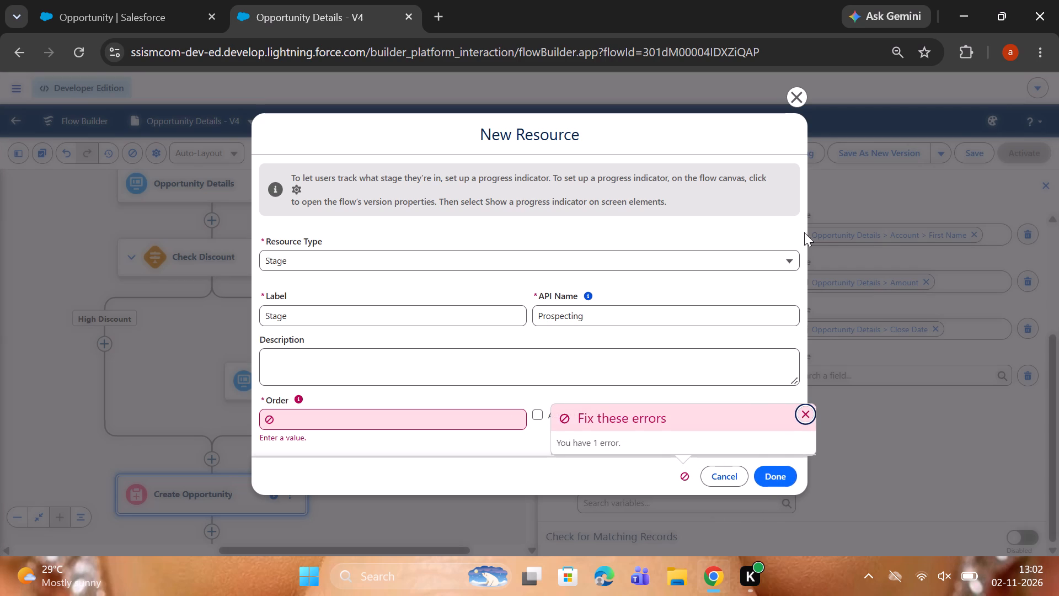
pyautogui.click(798, 93)
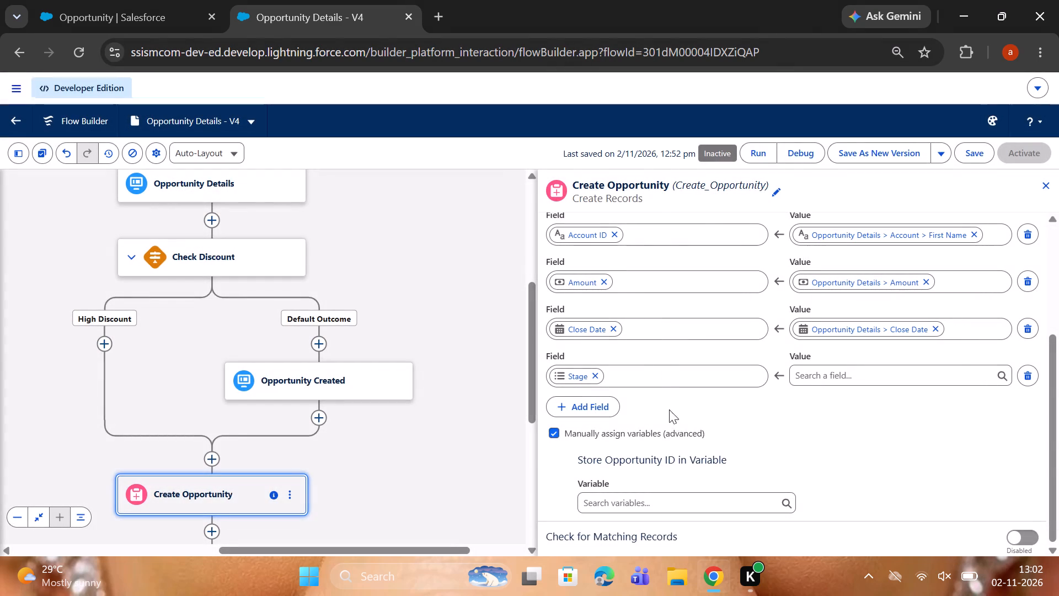
# Set the Stage field's value to the Prospecting picklist option in the Create Opportunity element.
pyautogui.click(805, 372)
pyautogui.scroll(-2, 837, 433)
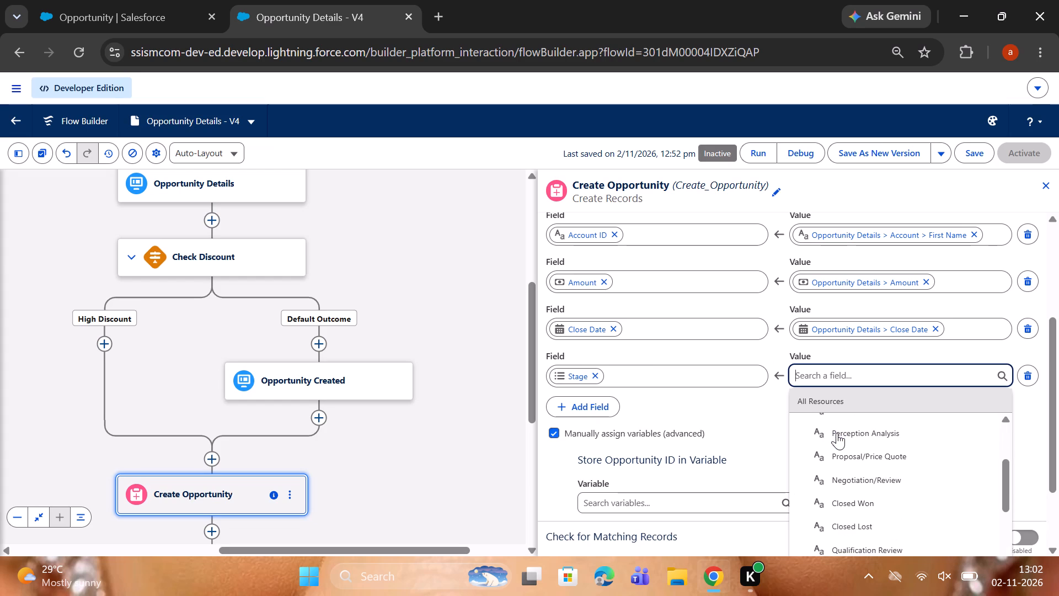
pyautogui.scroll(-1, 837, 433)
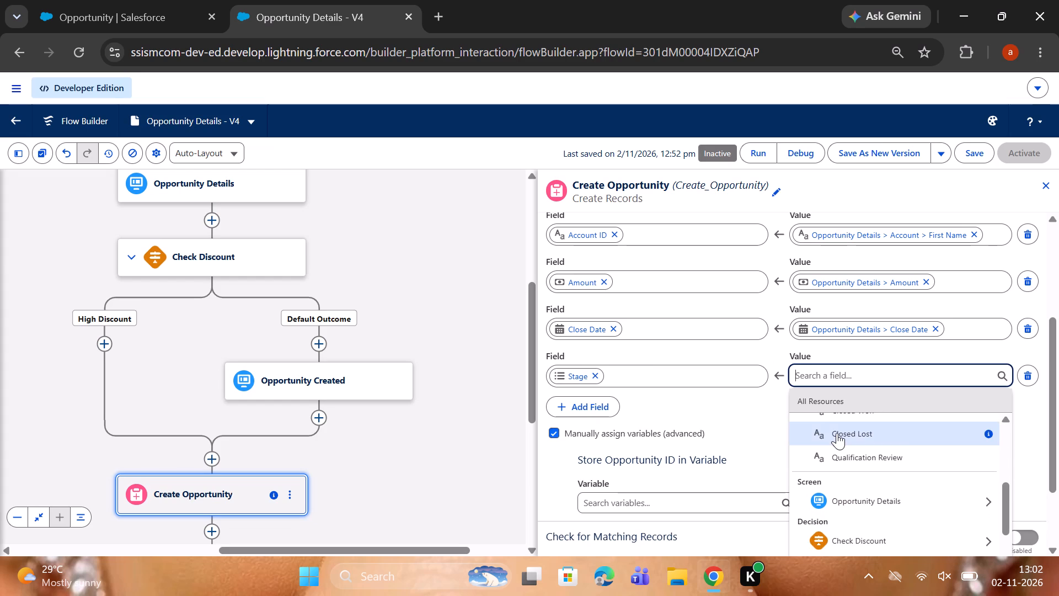
pyautogui.scroll(5, 837, 433)
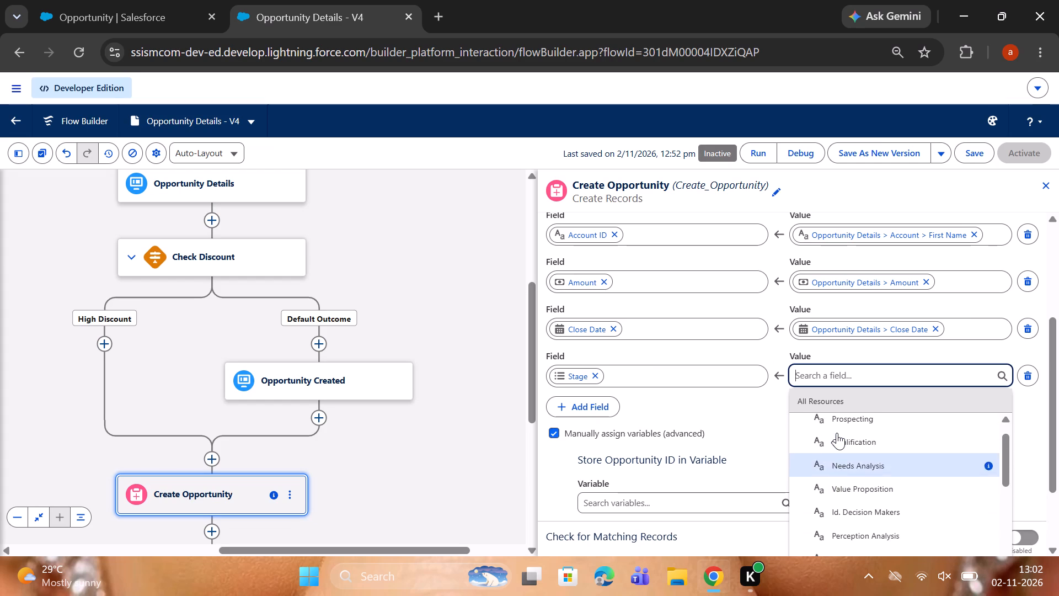
pyautogui.click(845, 445)
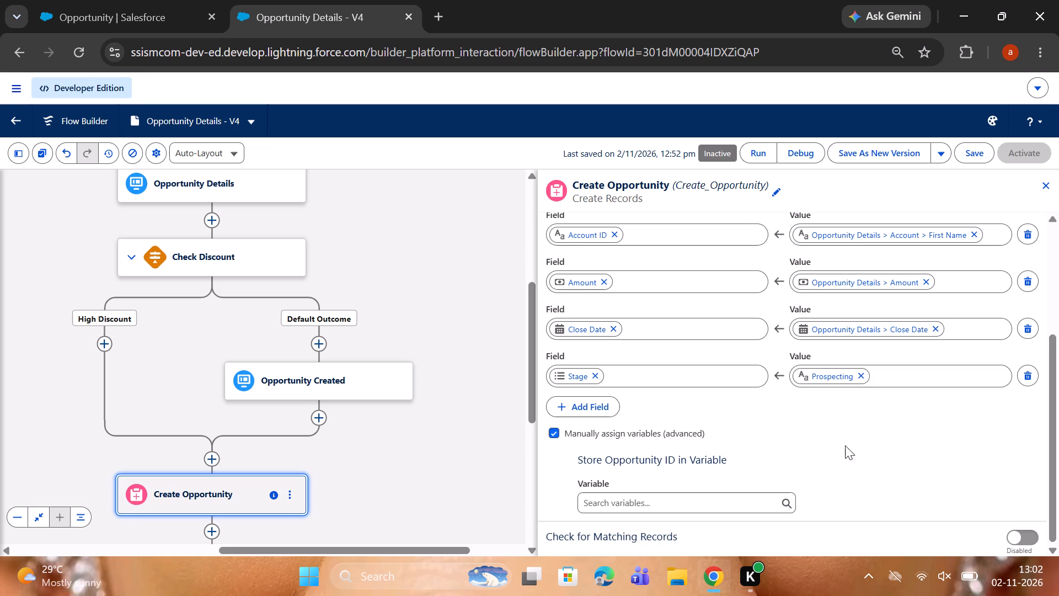
# Save the Opportunity Details flow with its Create Opportunity field assignments and activate it.
pyautogui.scroll(-2, 696, 427)
pyautogui.click(971, 151)
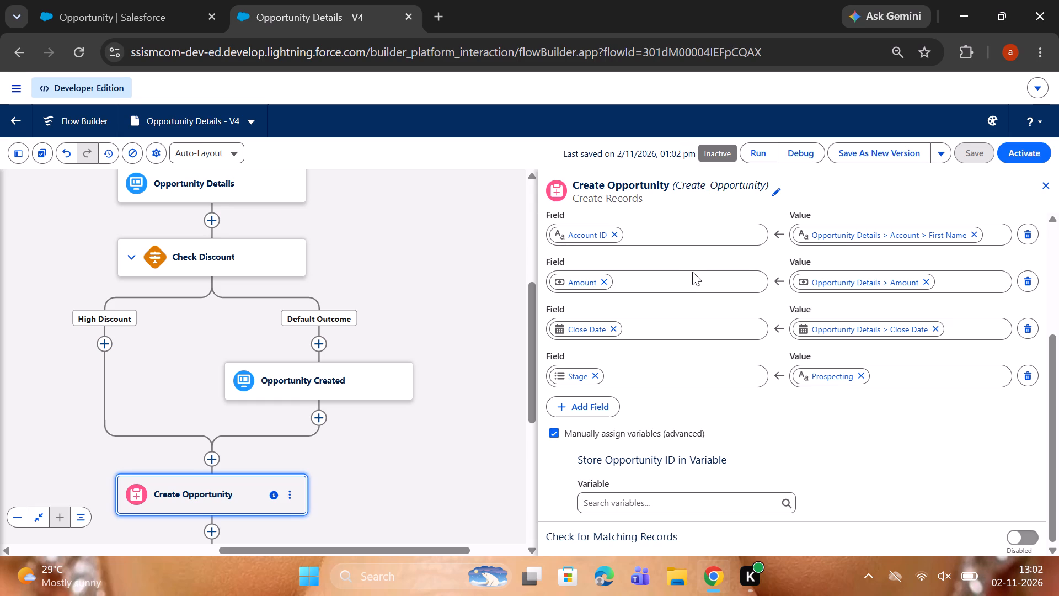
pyautogui.click(1025, 149)
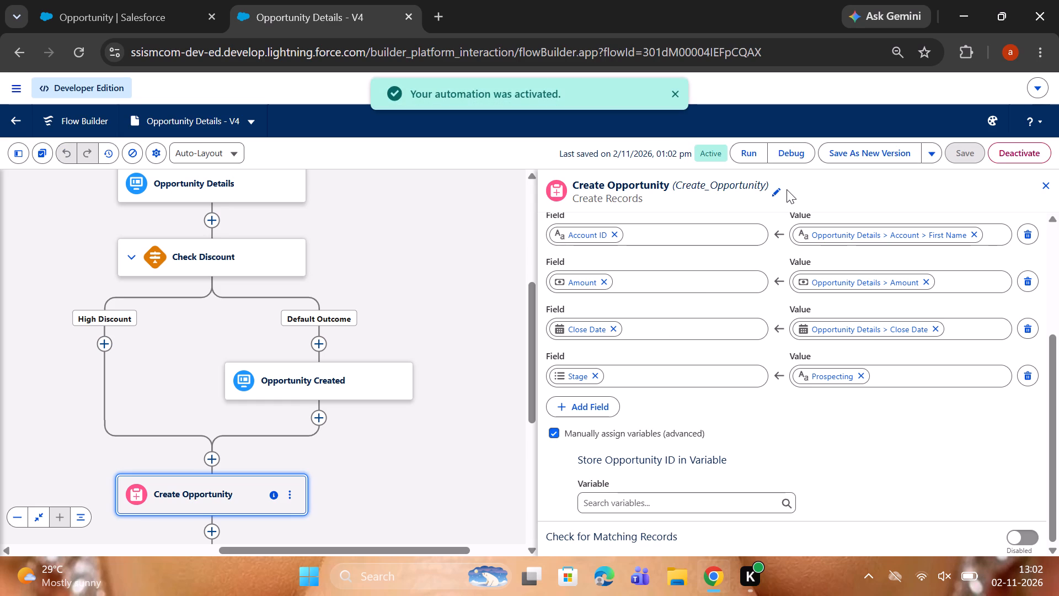
# Run the activated Opportunity Details flow to test its input screen.
pyautogui.click(753, 157)
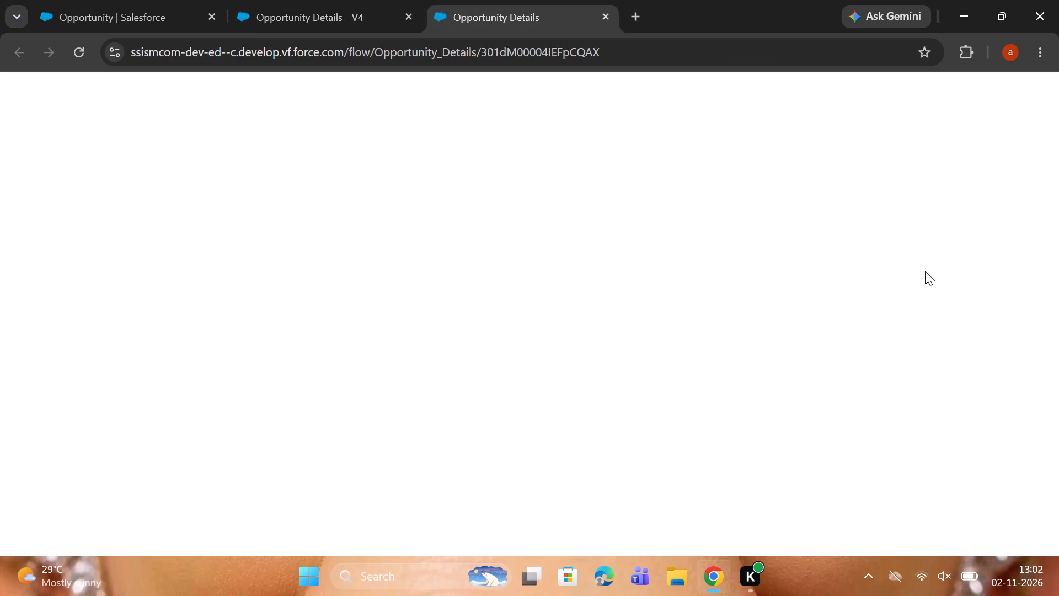
# Open a new browser window under the first of the other Chrome profiles.
pyautogui.click(1007, 56)
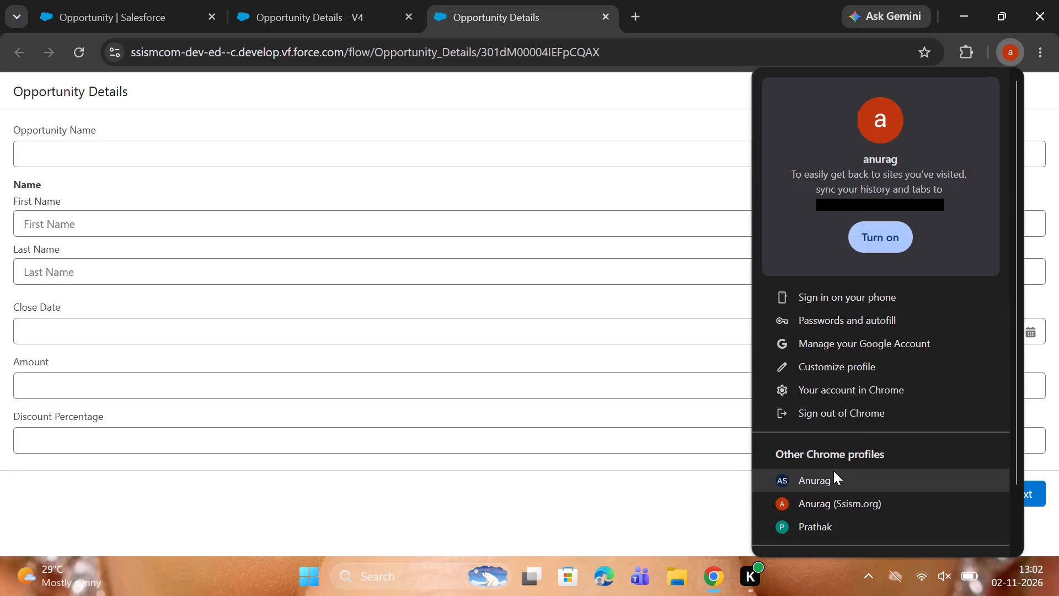
pyautogui.click(833, 471)
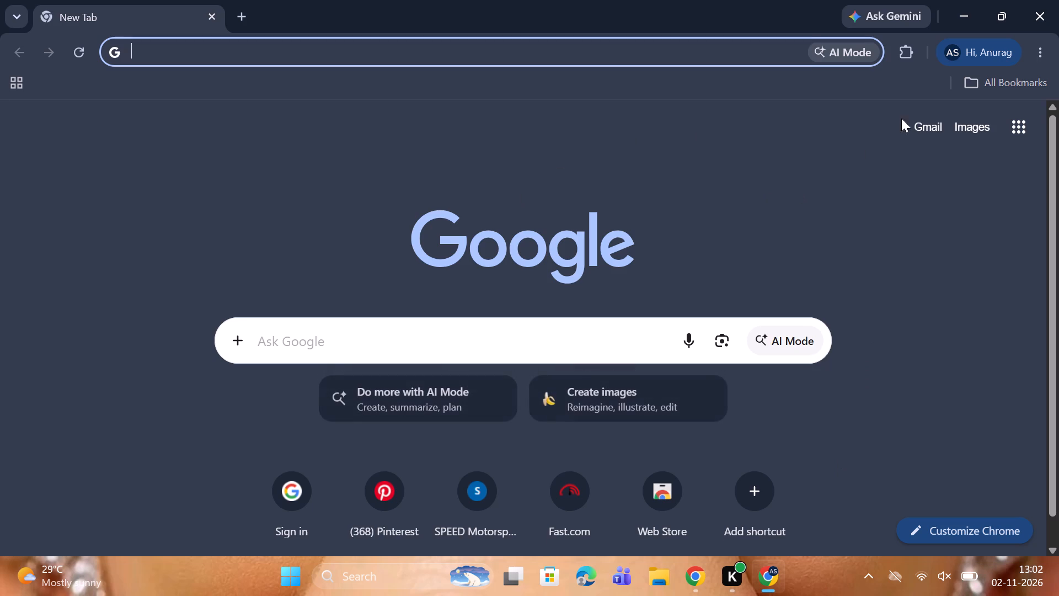
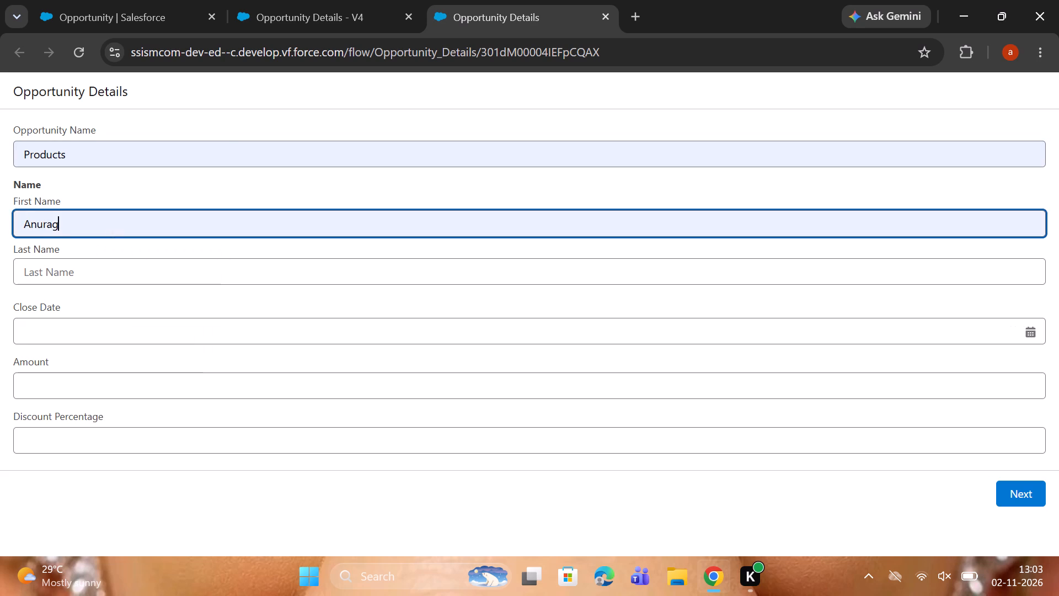
# Replace the First Name entry in the Opportunity Details test form with the saved suggestion Prathak.
pyautogui.click(71, 265)
pyautogui.click(79, 220)
pyautogui.press('BackSpace')
pyautogui.press('BackSpace')
pyautogui.press('BackSpace')
pyautogui.press('BackSpace')
pyautogui.press('BackSpace')
pyautogui.press('BackSpace')
pyautogui.press('BackSpace')
pyautogui.press('BackSpace')
pyautogui.press('BackSpace')
pyautogui.press('BackSpace')
pyautogui.press('BackSpace')
pyautogui.press('BackSpace')
pyautogui.press('BackSpace')
pyautogui.press('BackSpace')
pyautogui.press('BackSpace')
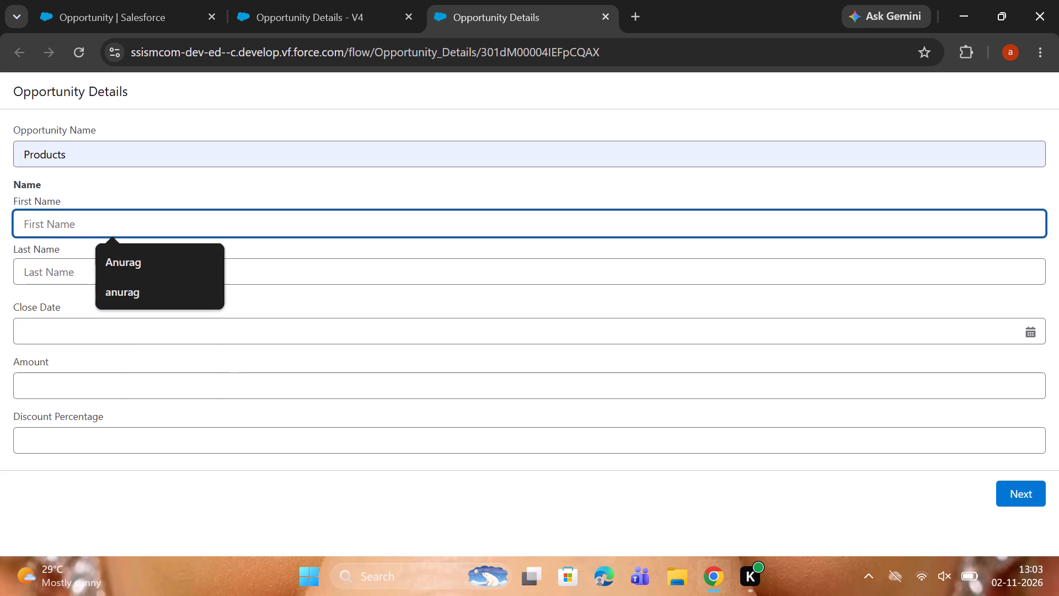
pyautogui.click(79, 220)
pyautogui.click(126, 330)
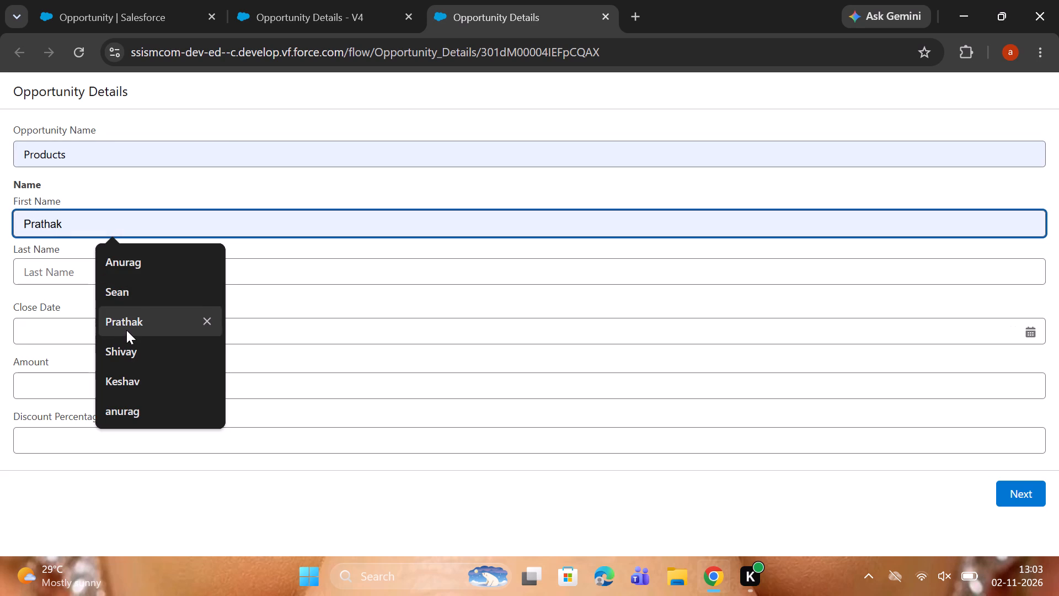
# Fill in the Last Name field with one of the saved suggestions.
pyautogui.click(52, 280)
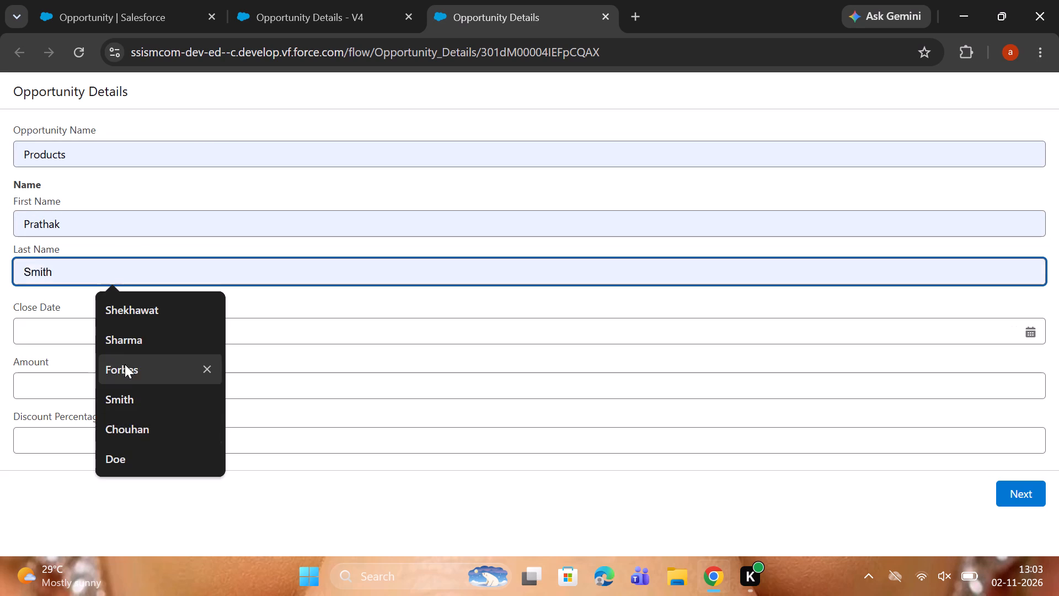
# Complete the Opportunity Details form with last name Sharma, close date 01-Nov-2026, amount 50,000 and discount percentage 10.
pyautogui.click(125, 331)
pyautogui.click(100, 341)
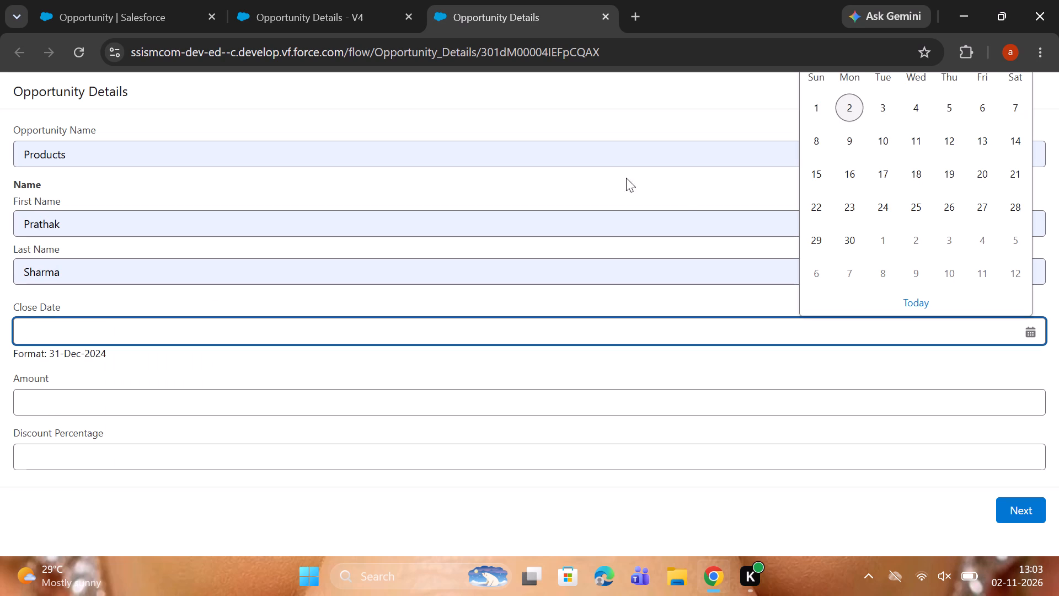
pyautogui.click(823, 100)
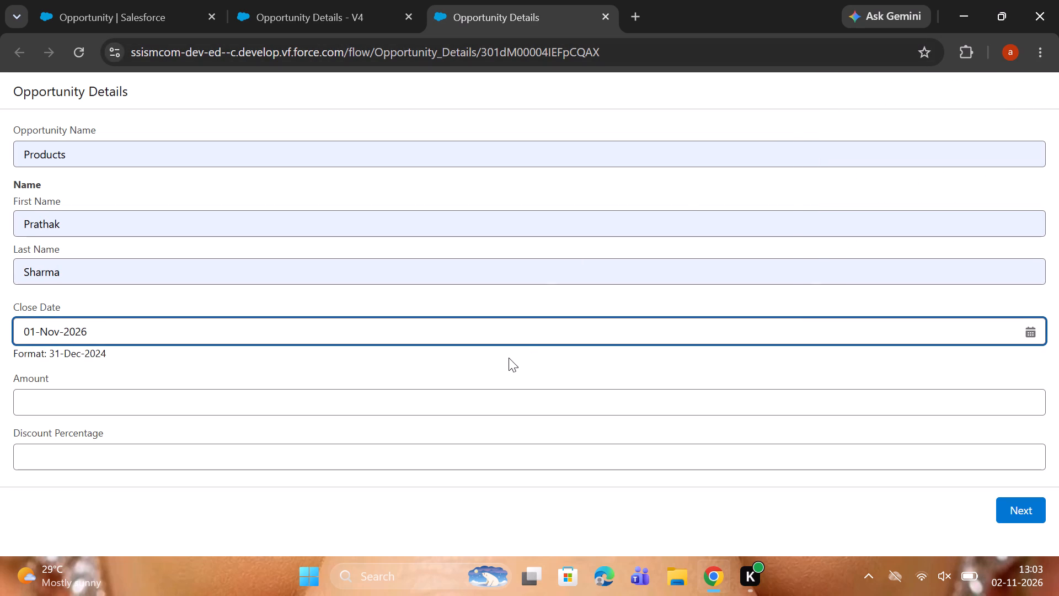
pyautogui.click(504, 406)
pyautogui.click(139, 365)
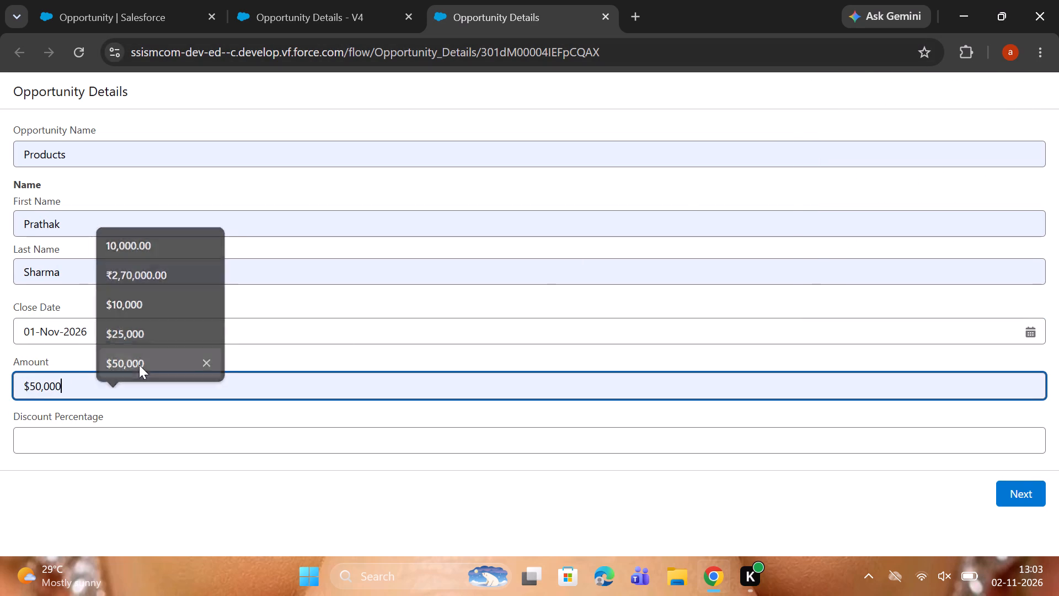
pyautogui.click(31, 387)
pyautogui.press('BackSpace')
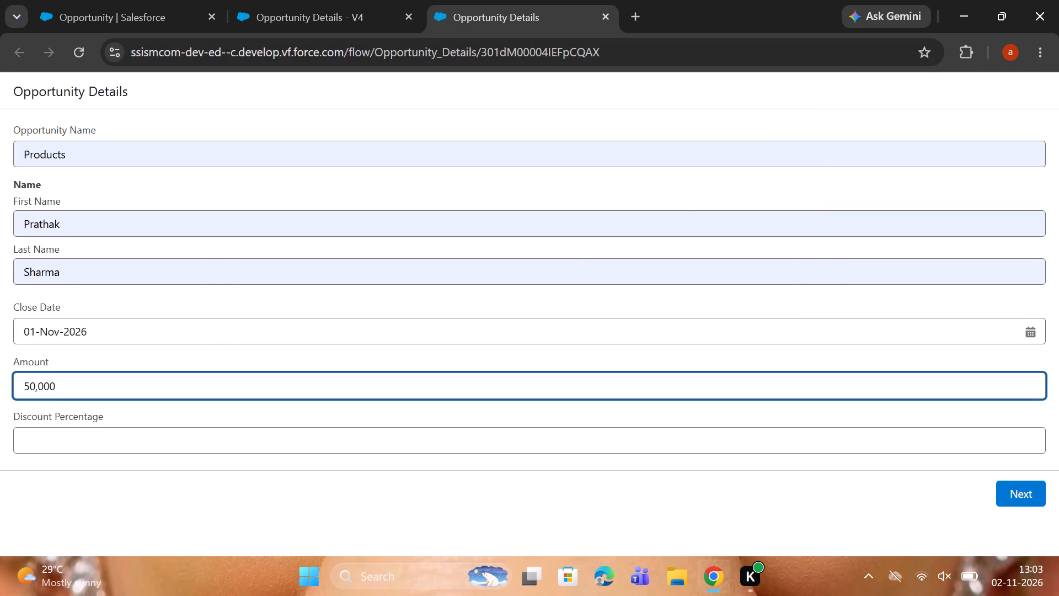
pyautogui.click(45, 427)
pyautogui.click(121, 477)
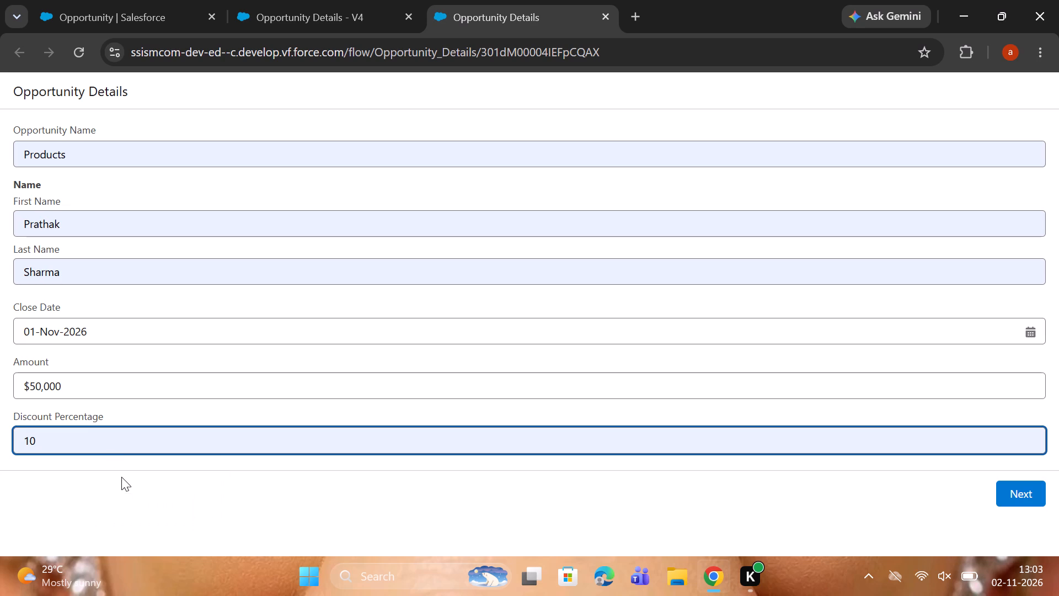
# Submit the Opportunity Details form and advance past the confirmation screen to run the rest of the flow.
pyautogui.click(1011, 496)
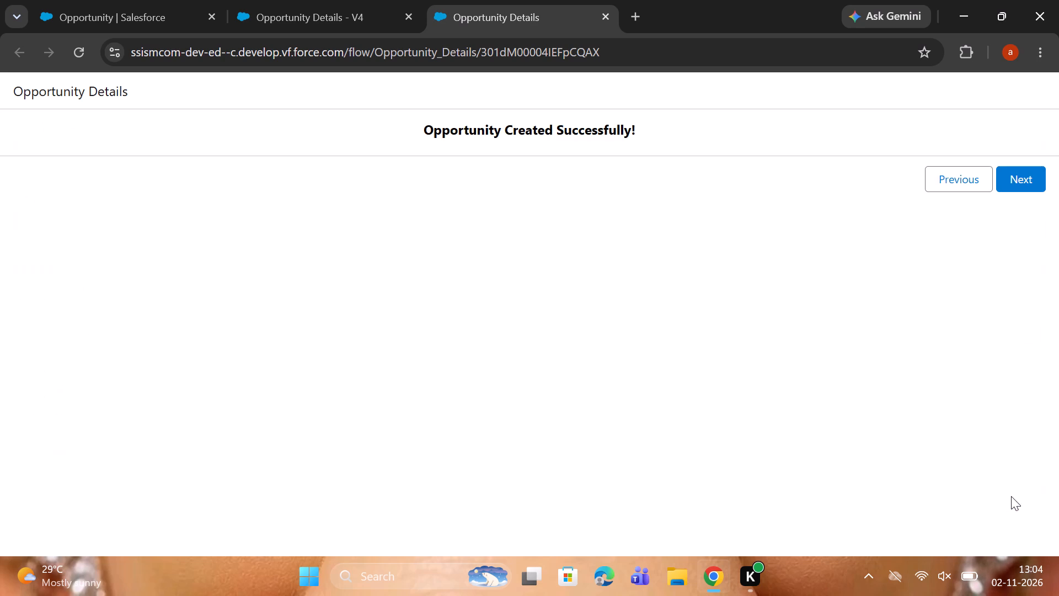
pyautogui.moveTo(1047, 195); pyautogui.dragTo(1018, 156)
pyautogui.moveTo(1018, 156); pyautogui.dragTo(1016, 172)
pyautogui.click(1016, 172)
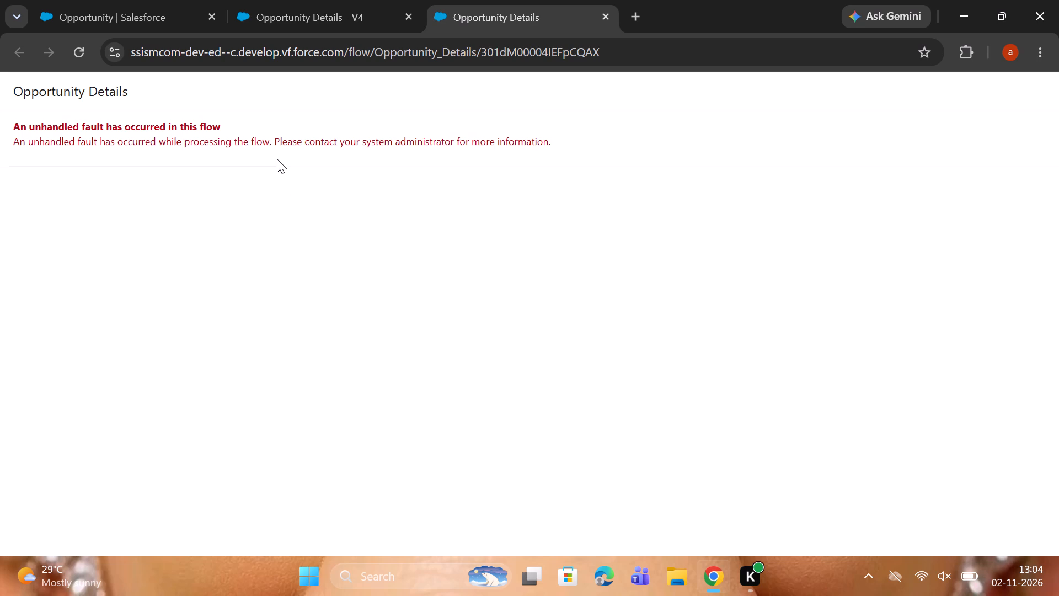
# Return to the Opportunity Details - V4 flow and examine its path from Screen Flow through Check Discount to Create Opportunity.
pyautogui.click(375, 0)
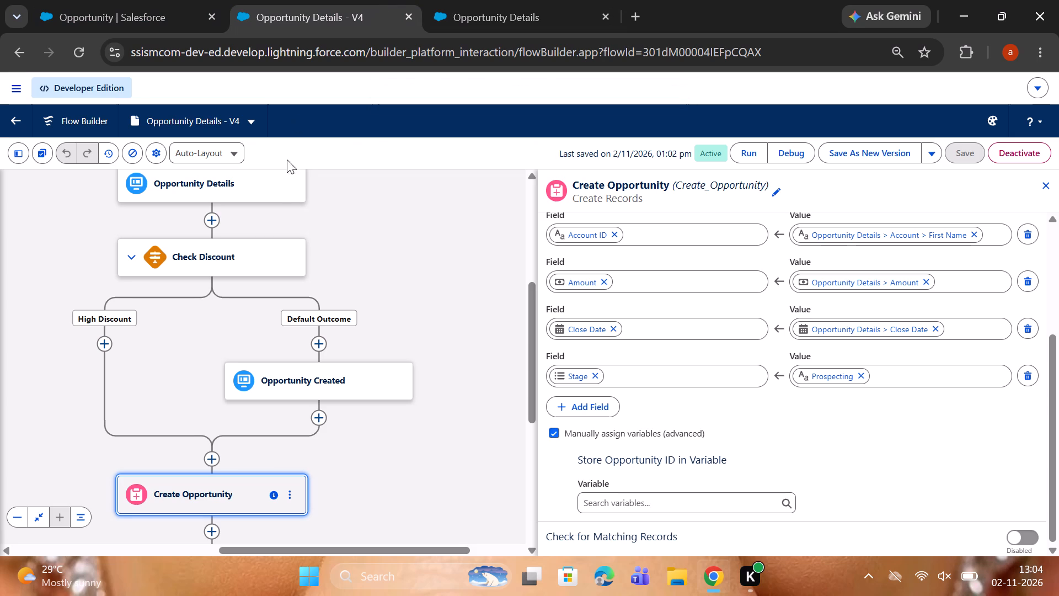
pyautogui.scroll(2, 473, 323)
pyautogui.scroll(-1, 473, 323)
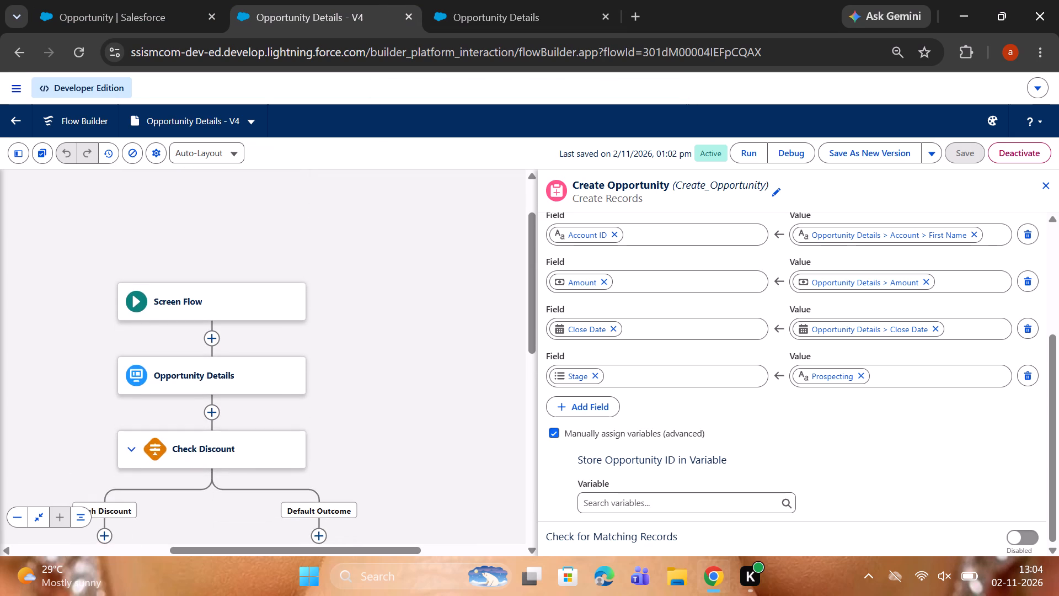
pyautogui.scroll(-1, 473, 323)
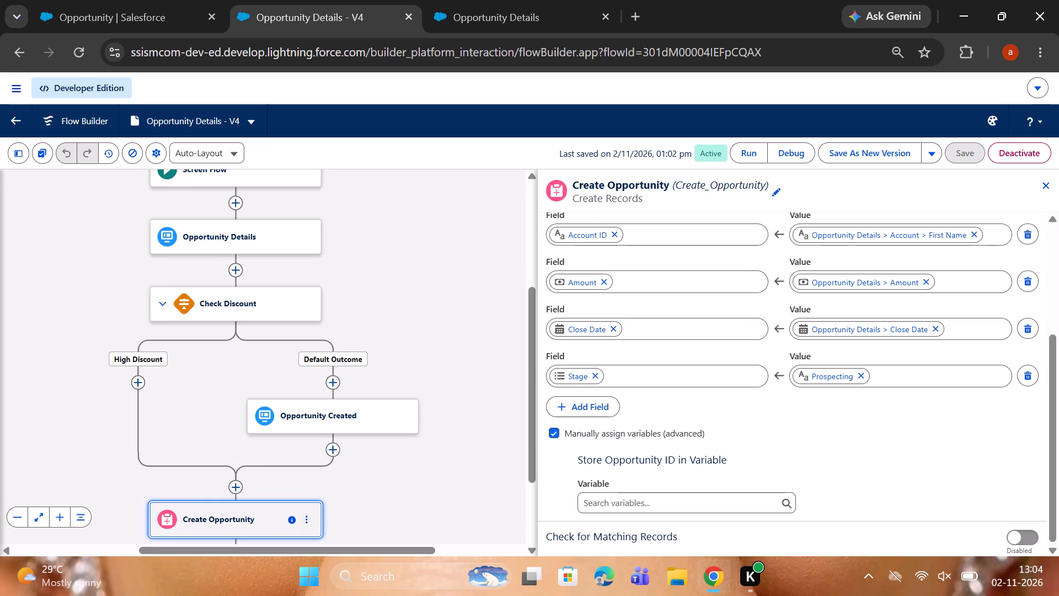
pyautogui.scroll(1, 473, 323)
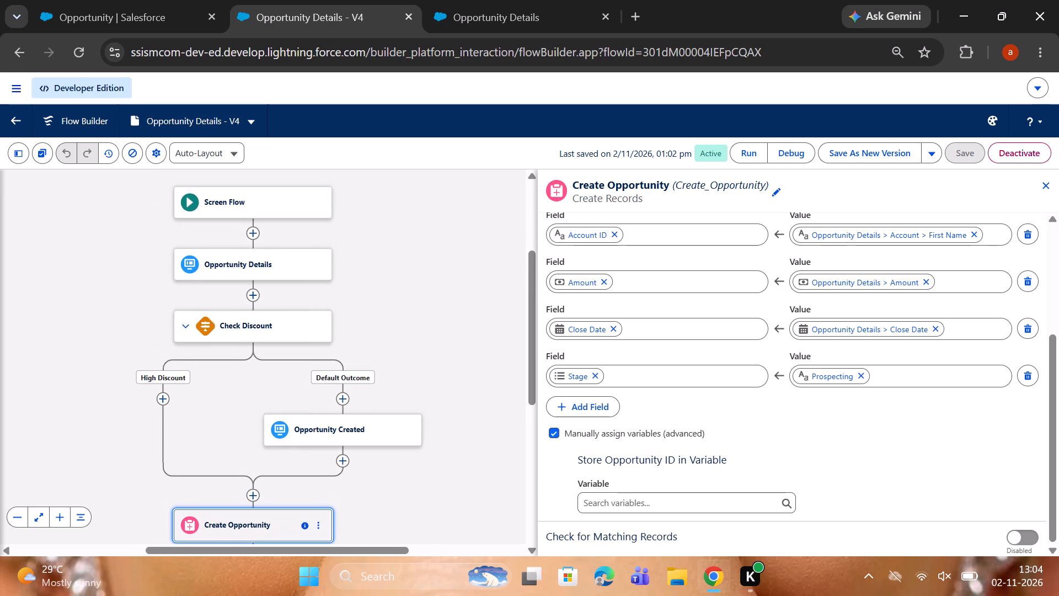
pyautogui.hscroll(1, 471, 322)
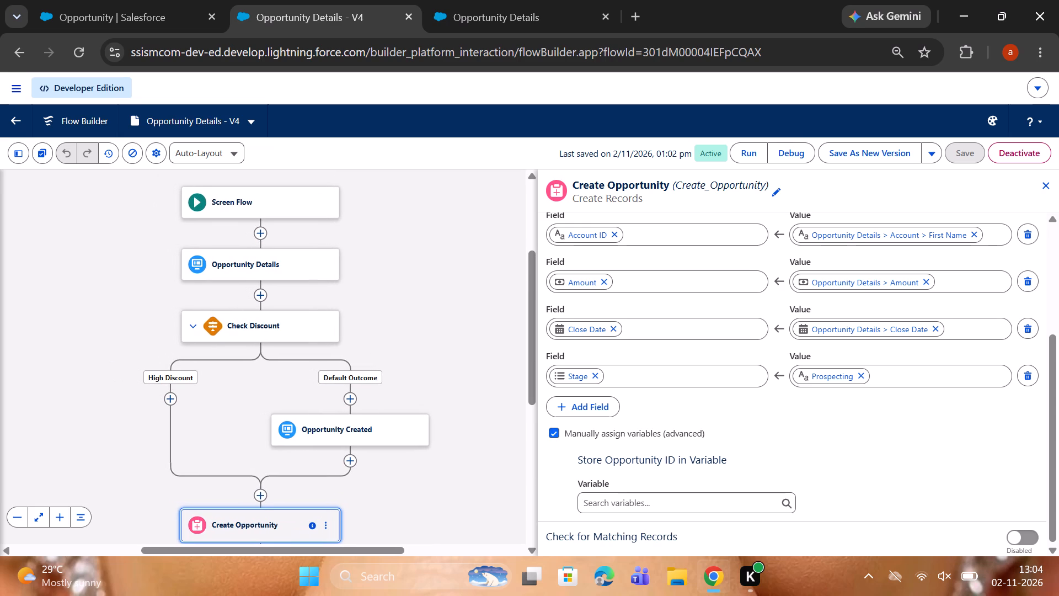
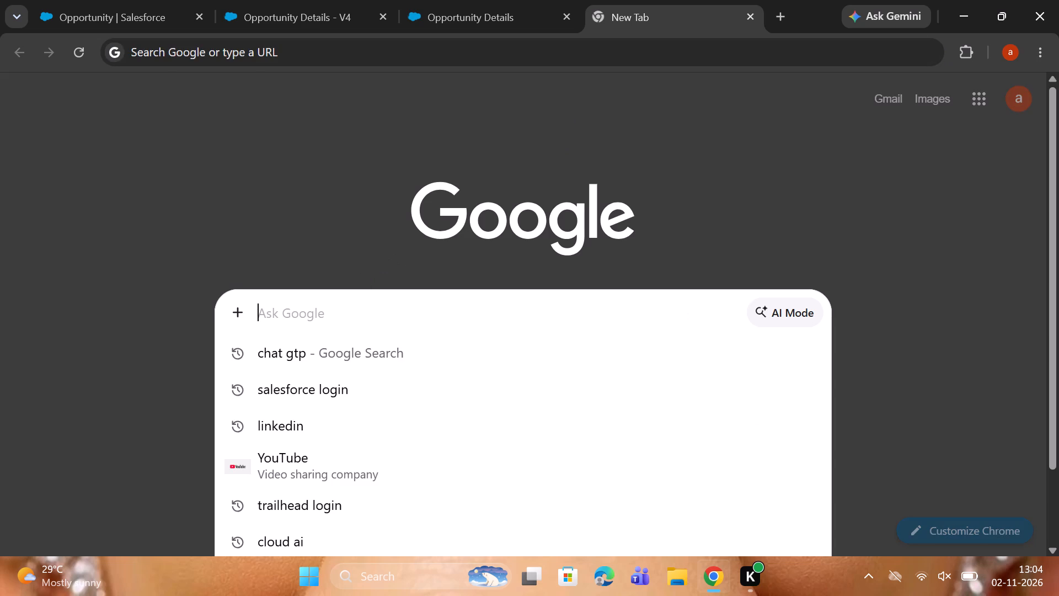
# Switch to LinkedIn in the new browser tab and read the home feed, including the full Business Development Representative hiring post.
pyautogui.click(324, 426)
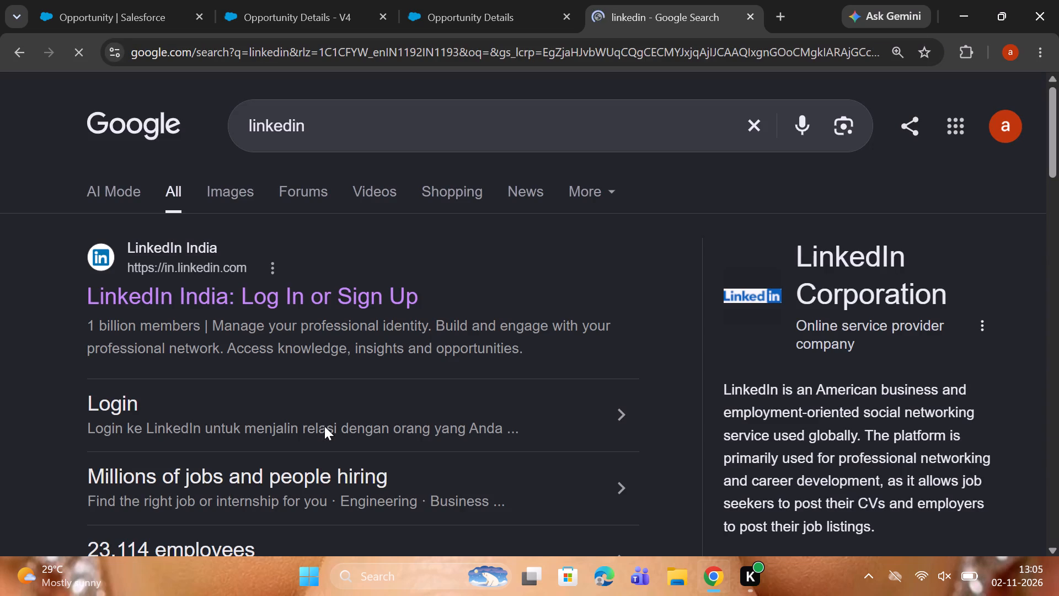
pyautogui.click(223, 281)
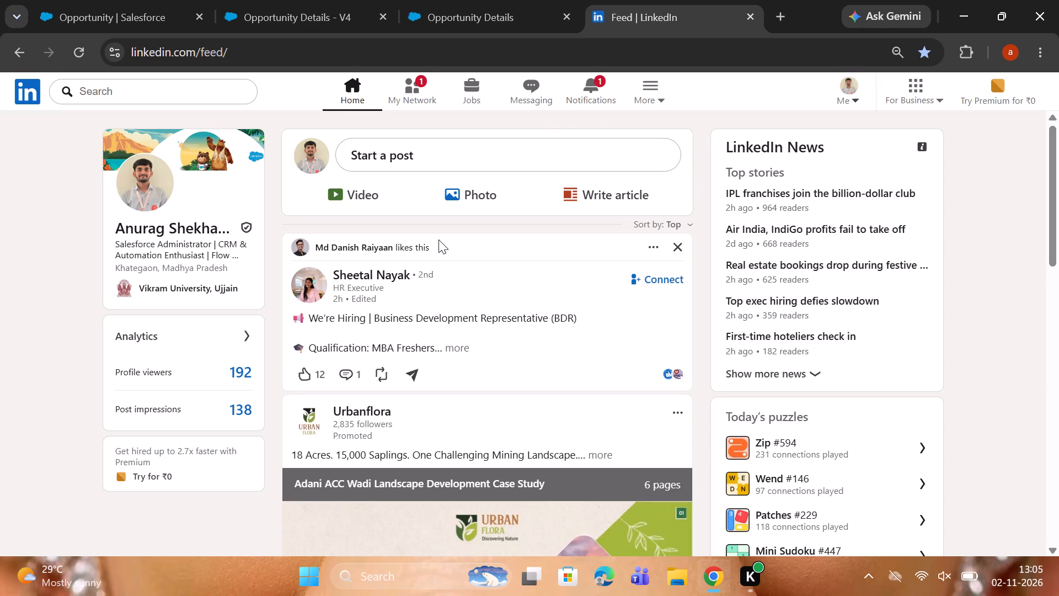
pyautogui.click(453, 350)
pyautogui.scroll(-1, 453, 350)
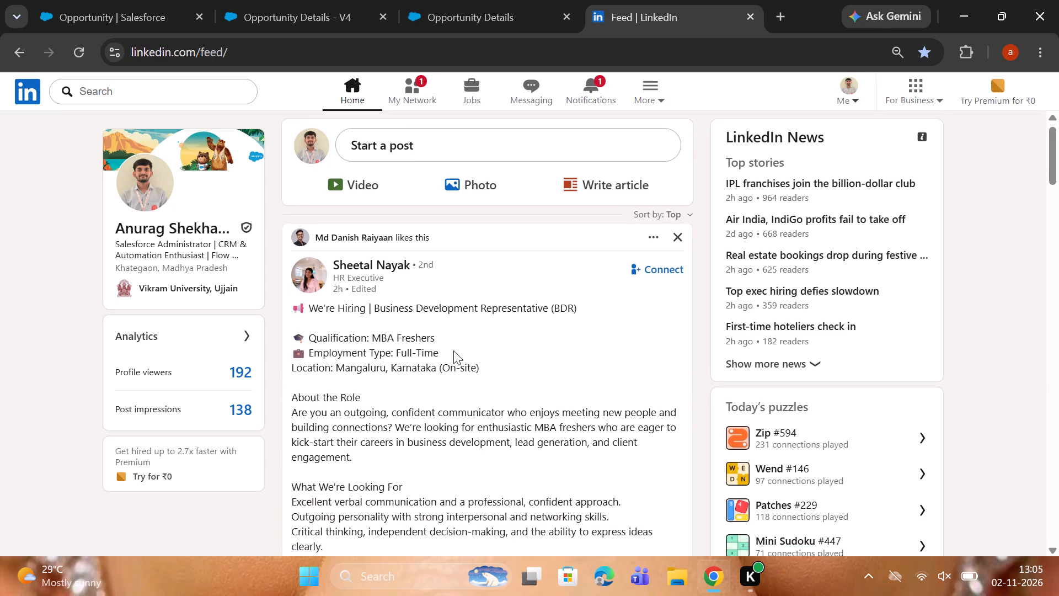
pyautogui.scroll(-2, 453, 350)
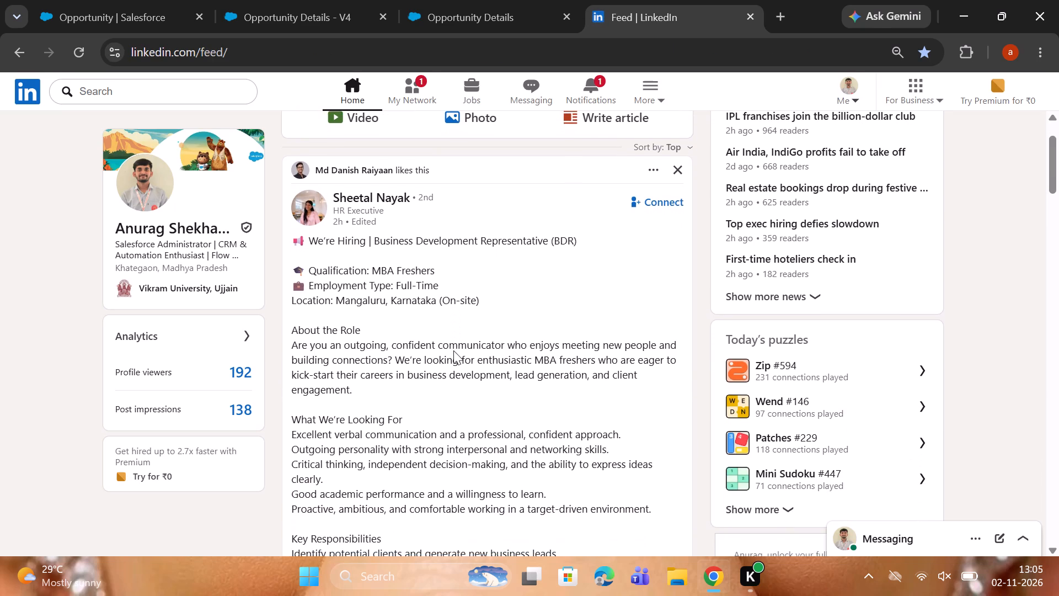
pyautogui.scroll(-3, 453, 350)
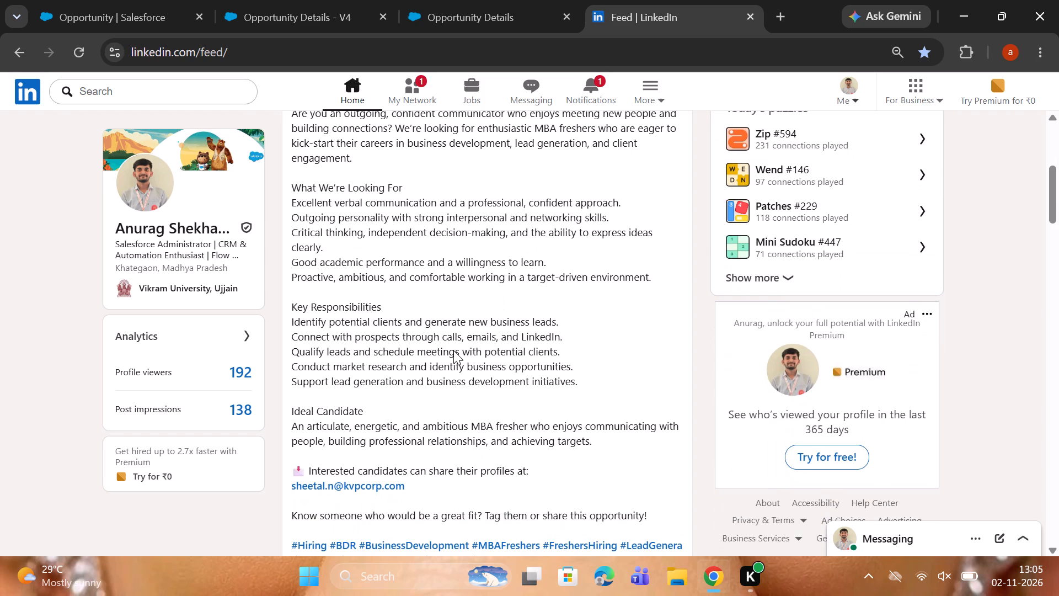
pyautogui.scroll(-2, 453, 350)
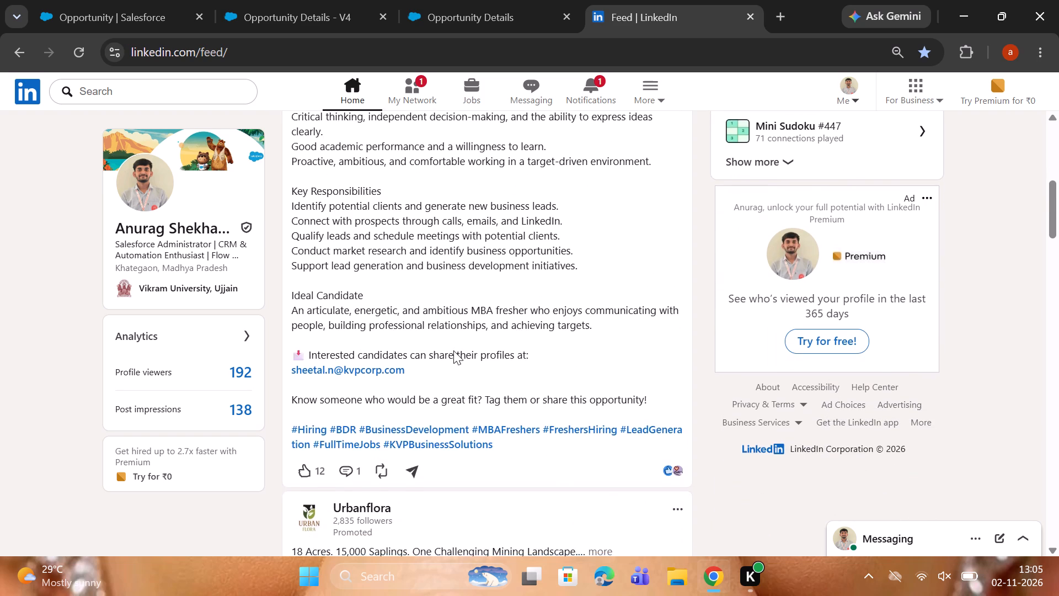
pyautogui.scroll(-5, 453, 350)
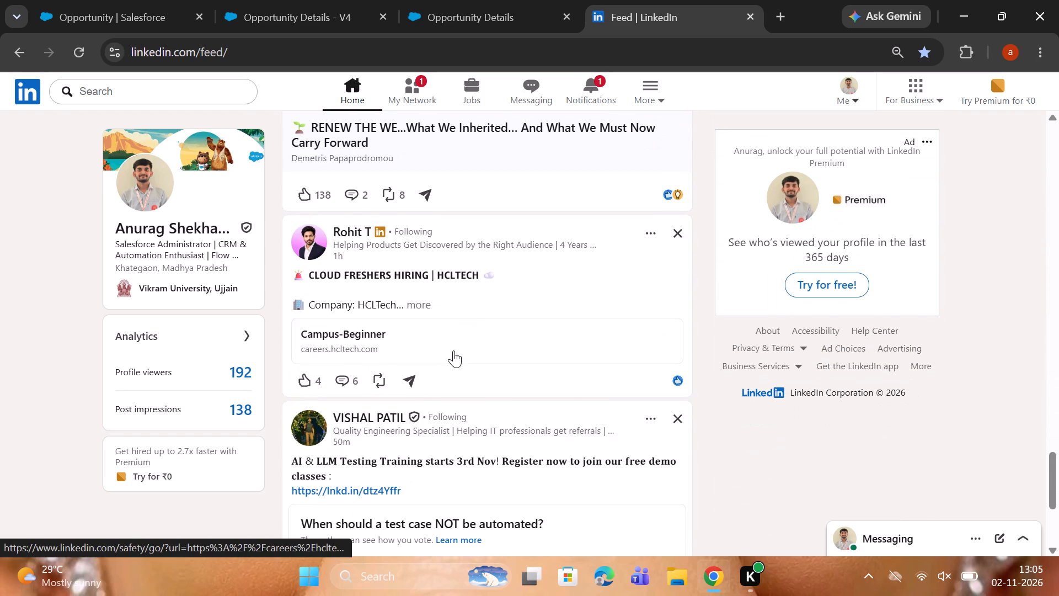
pyautogui.scroll(-2, 453, 350)
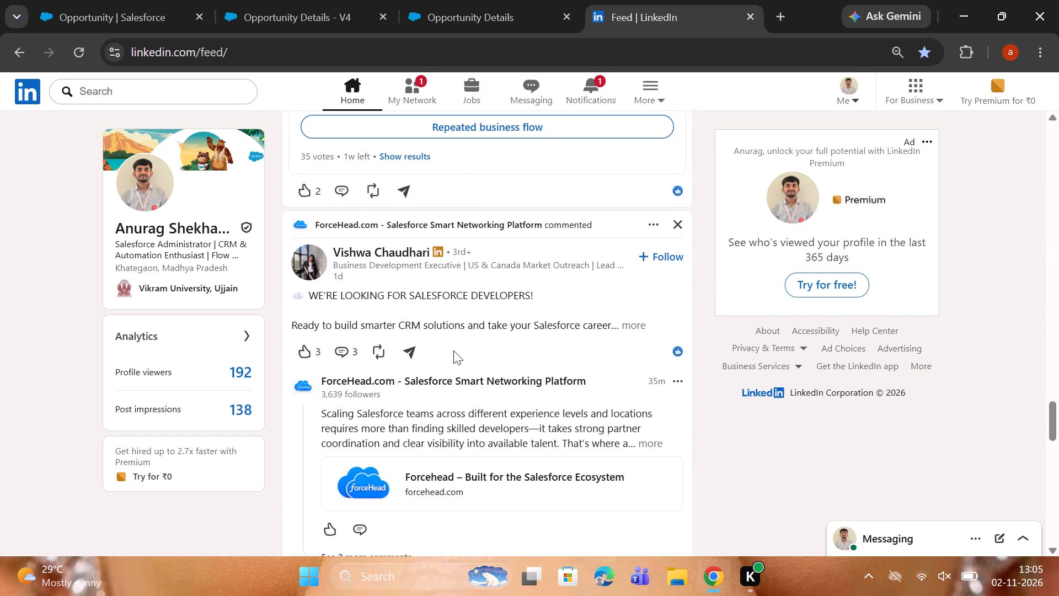
pyautogui.scroll(-3, 453, 350)
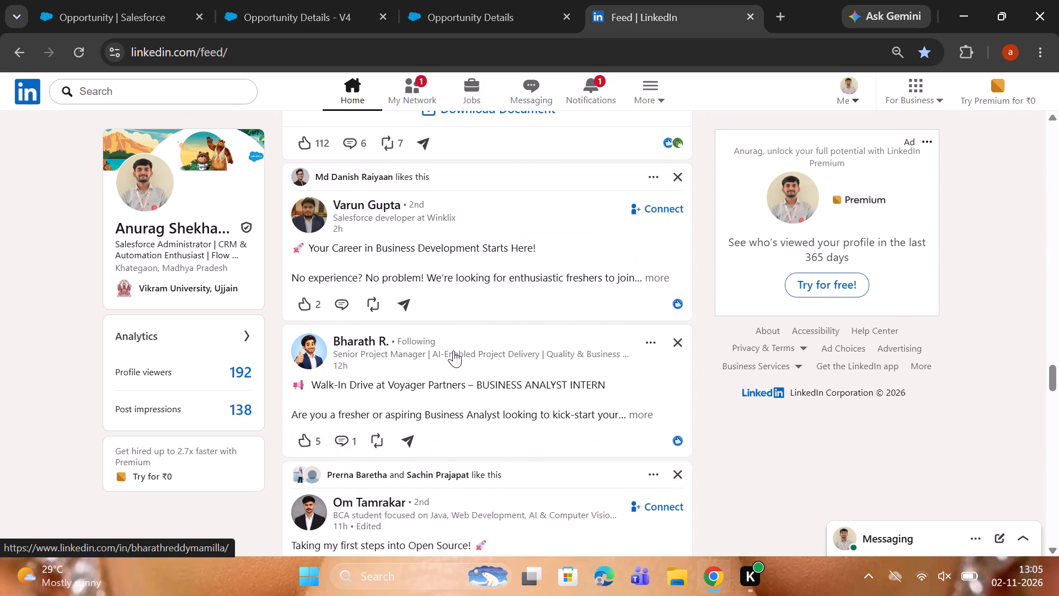
pyautogui.click(749, 15)
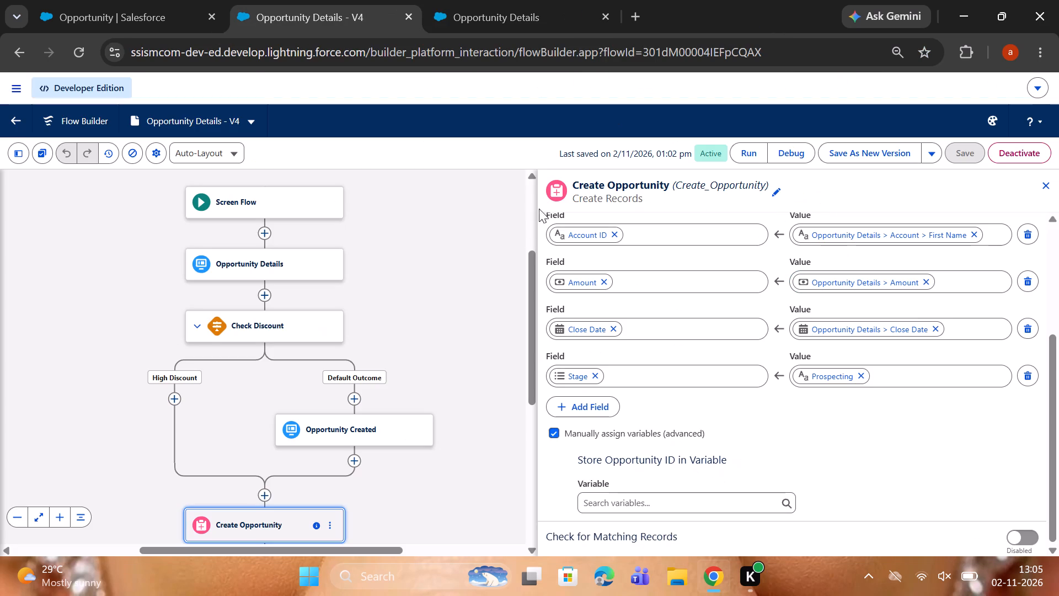
# Close the Opportunity Details flow run and return to the Opportunity Details - V4 flow in Flow Builder.
pyautogui.click(456, 7)
pyautogui.click(603, 17)
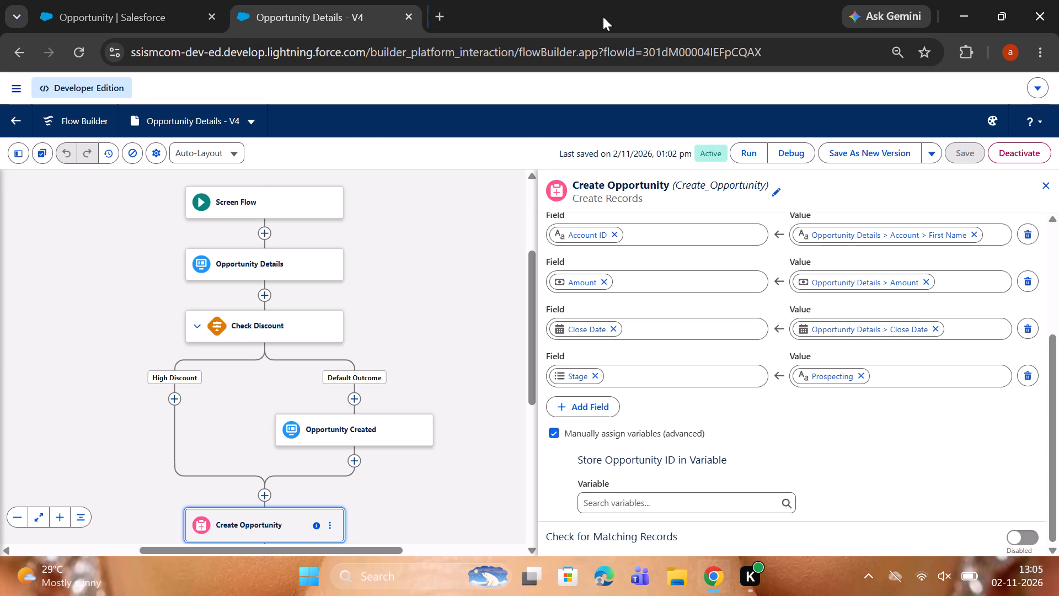